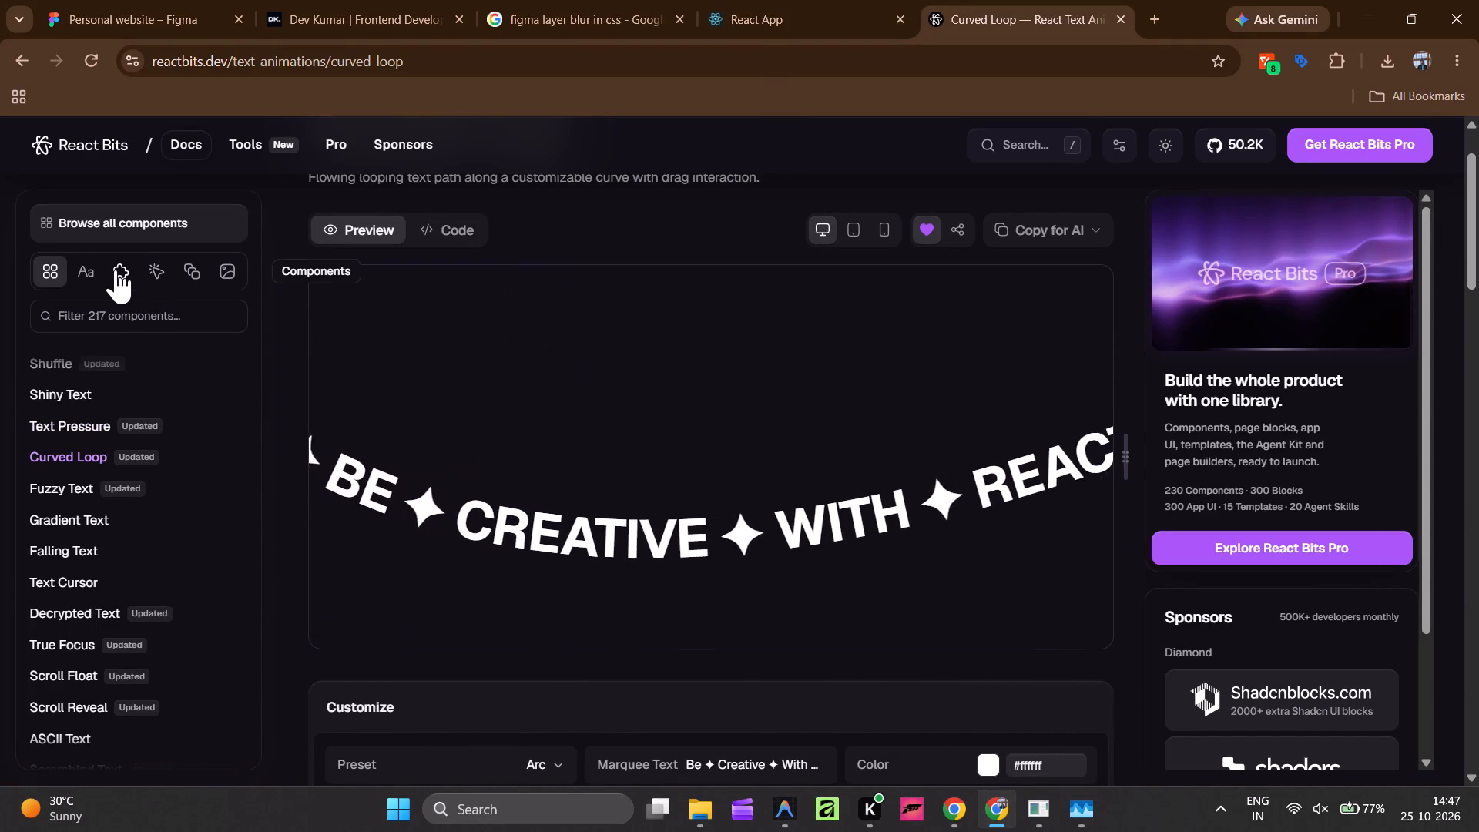
Browse the Text Animations components on React Bits and open the Rotating Text component.
left_click(86, 276)
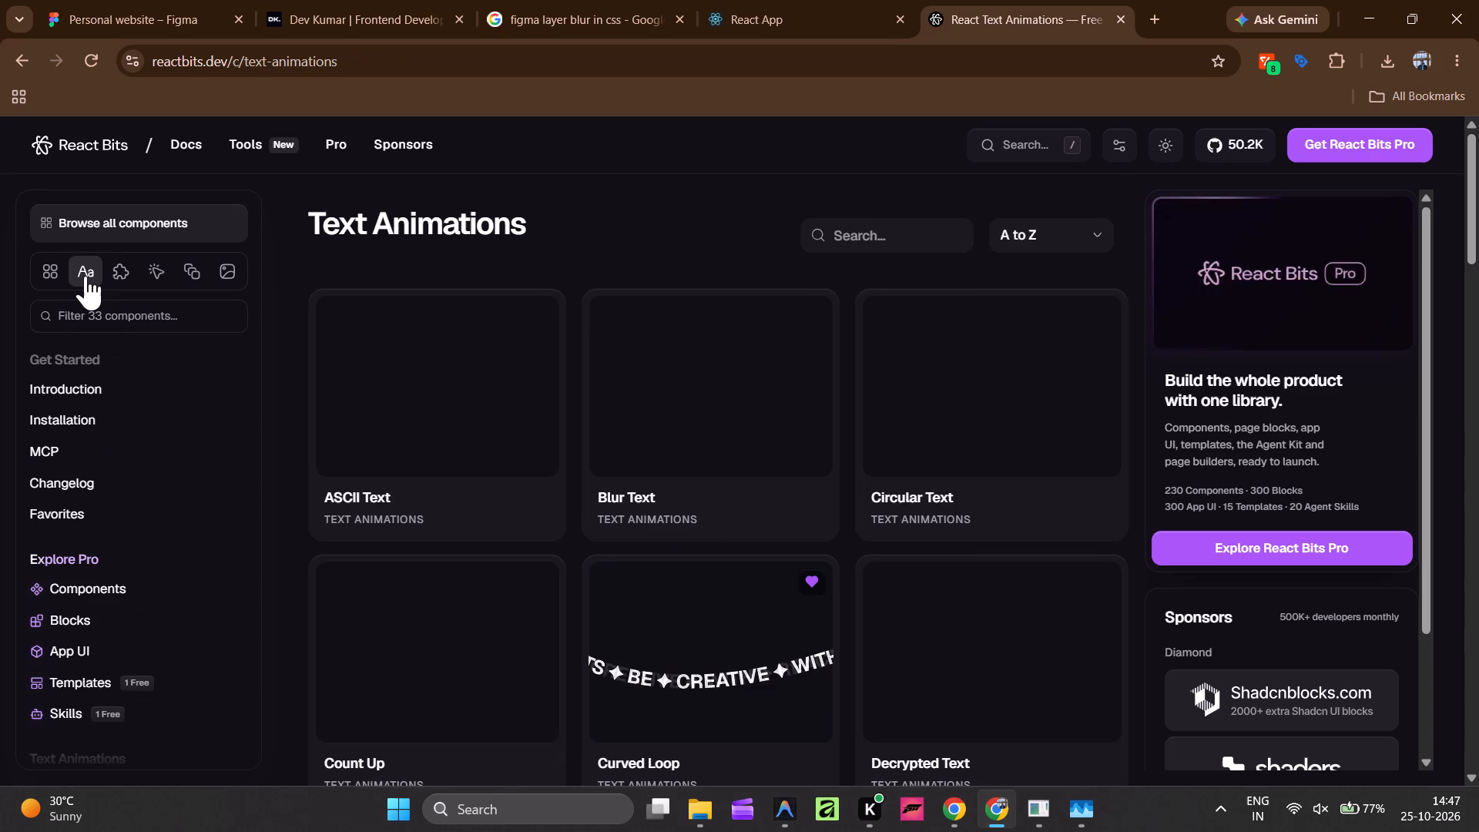
scroll(575, 371, "down", 3)
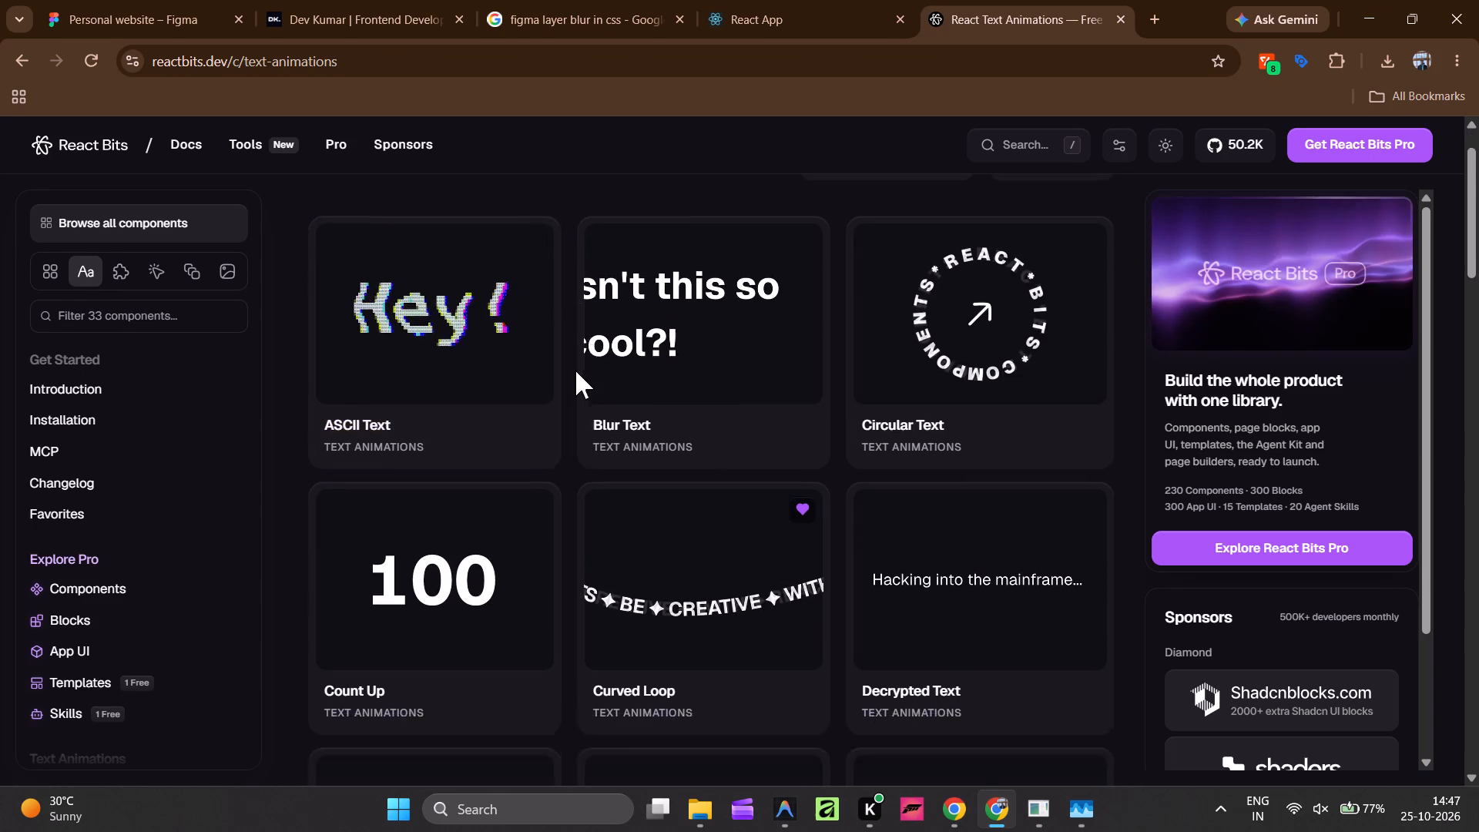
scroll(595, 384, "down", 2)
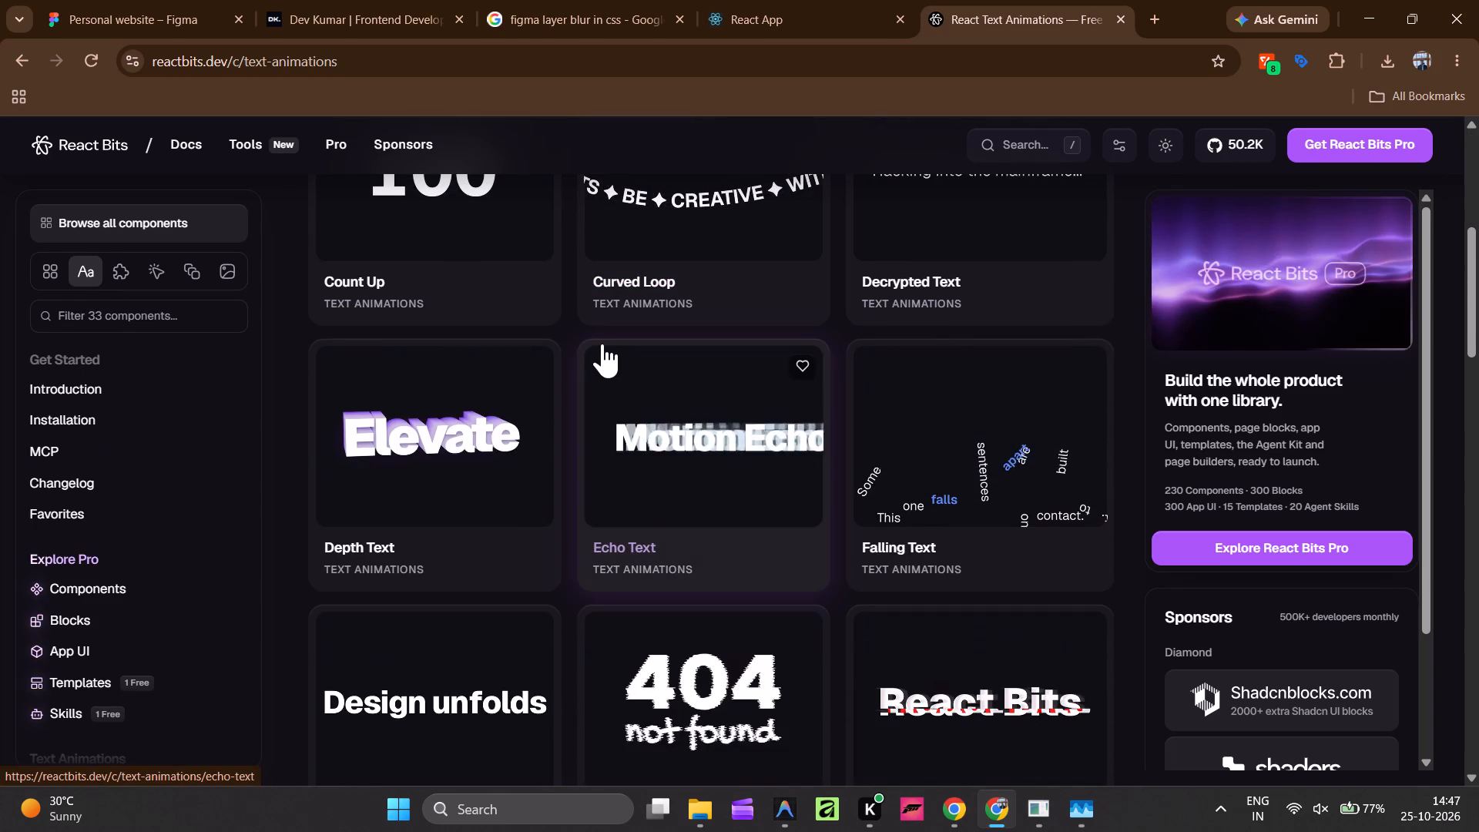
scroll(602, 344, "up", 10)
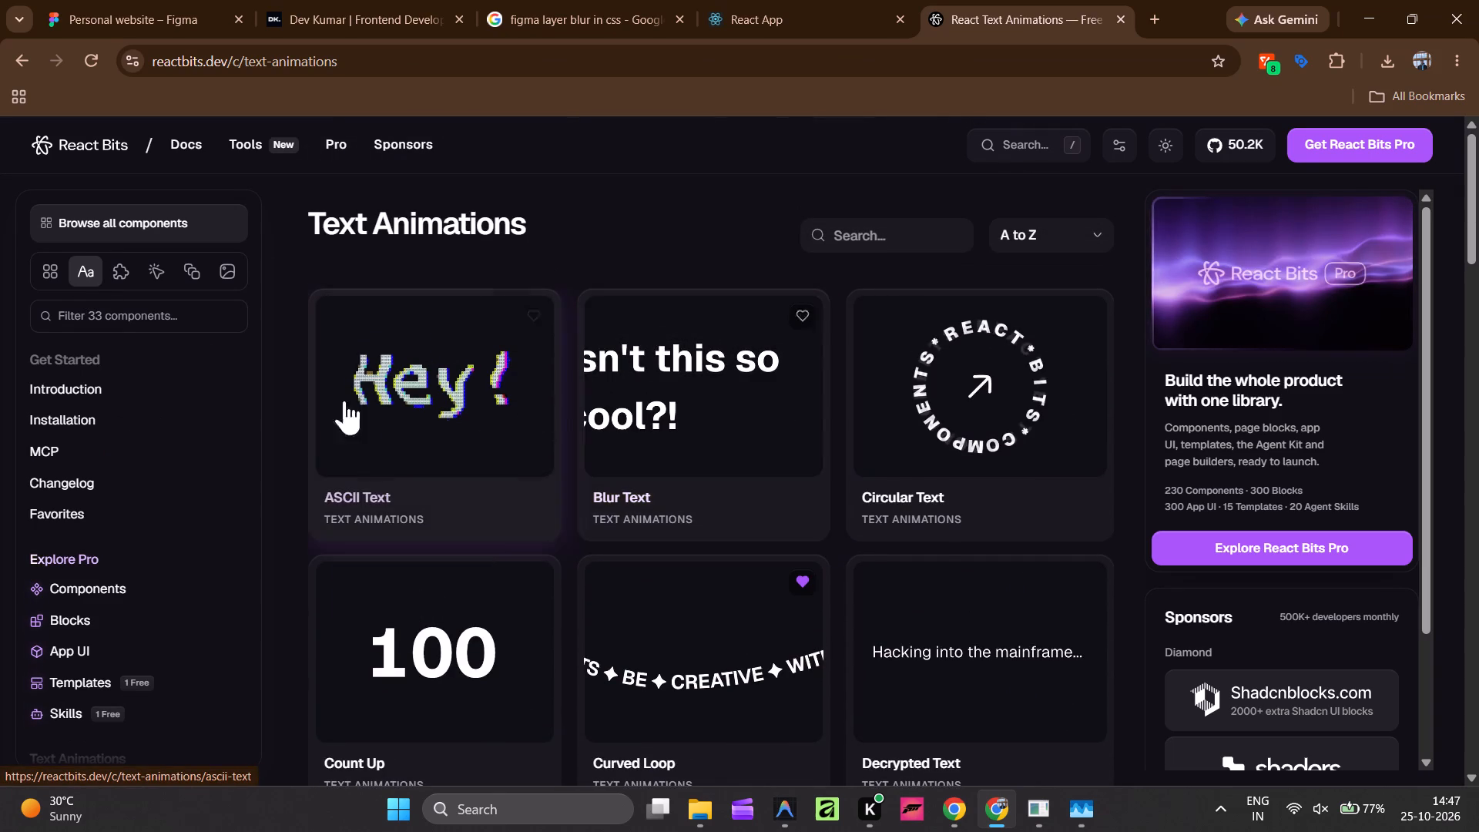
left_click(1067, 243)
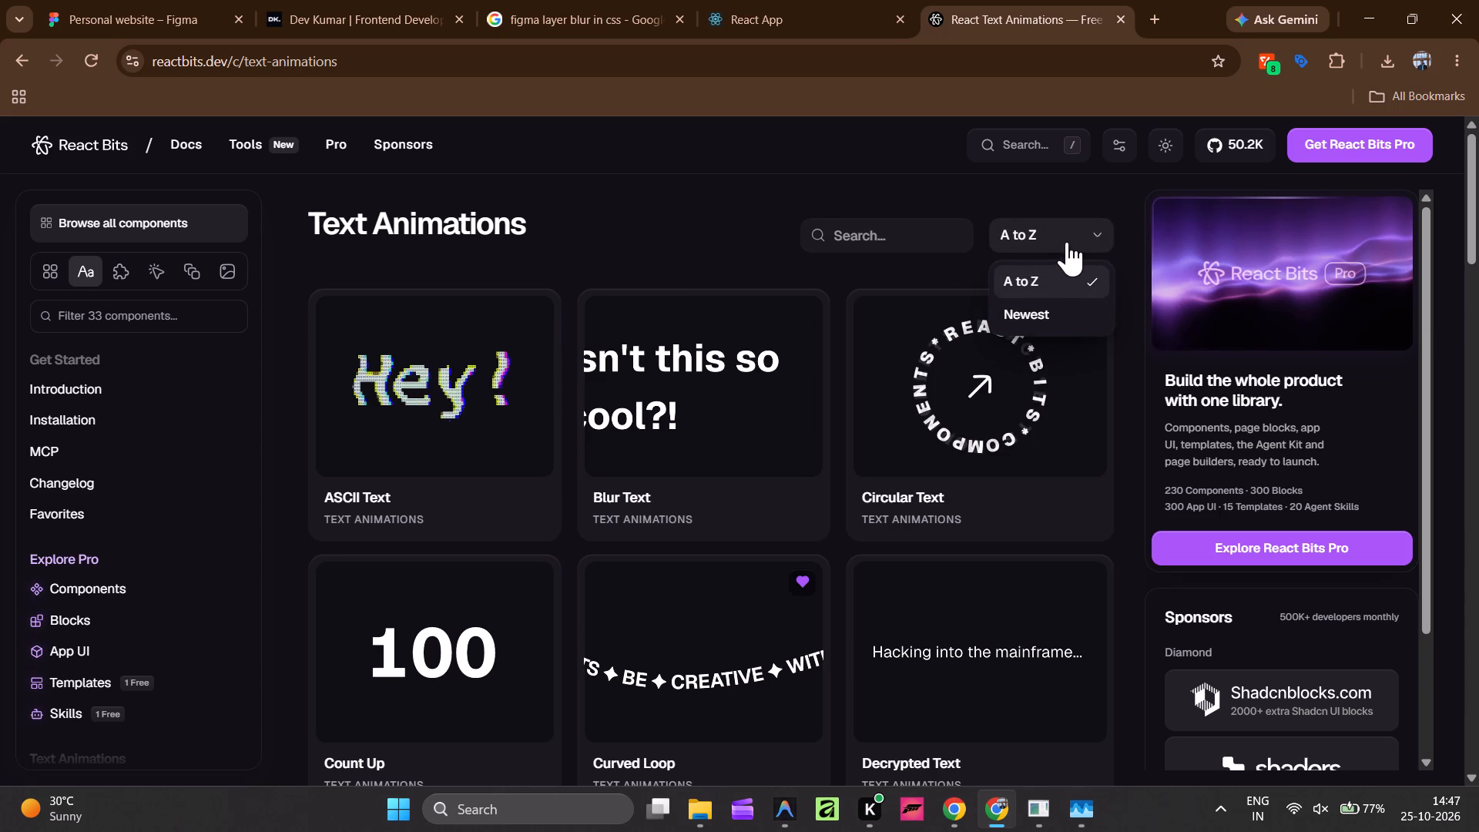
left_click(1067, 242)
scroll(1066, 244, "down", 2)
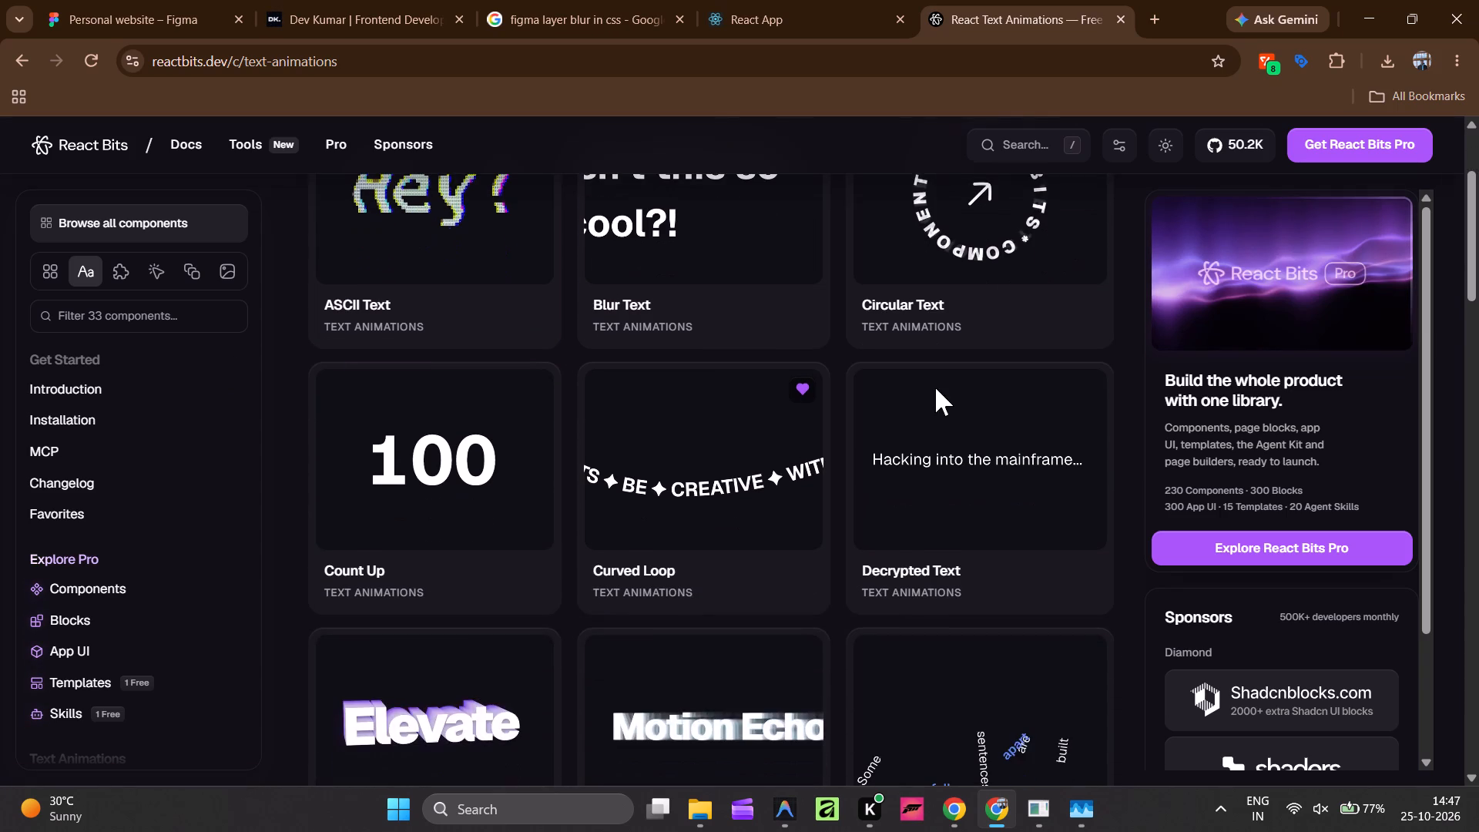
scroll(938, 384, "down", 6)
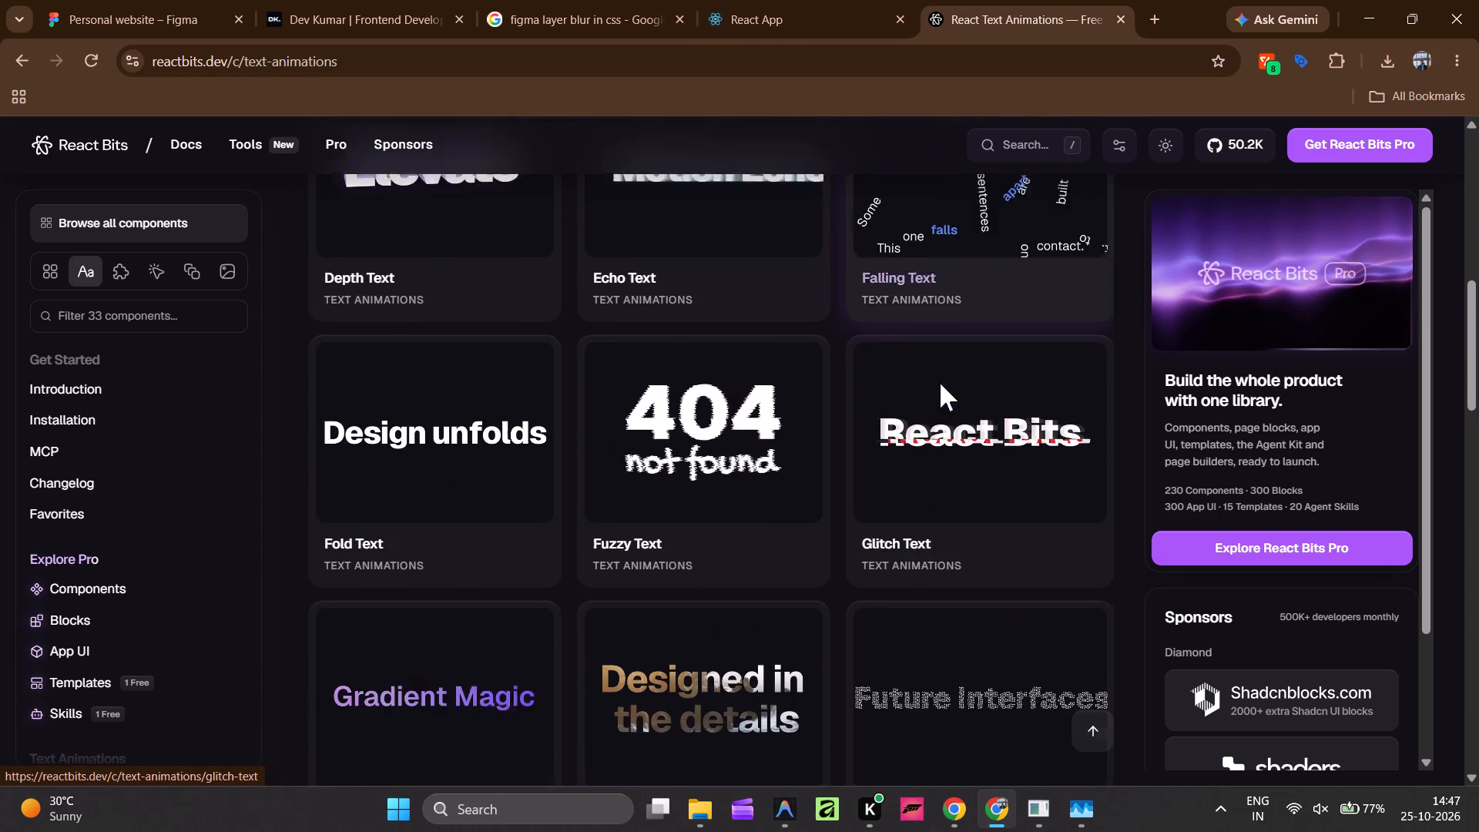
scroll(940, 383, "down", 4)
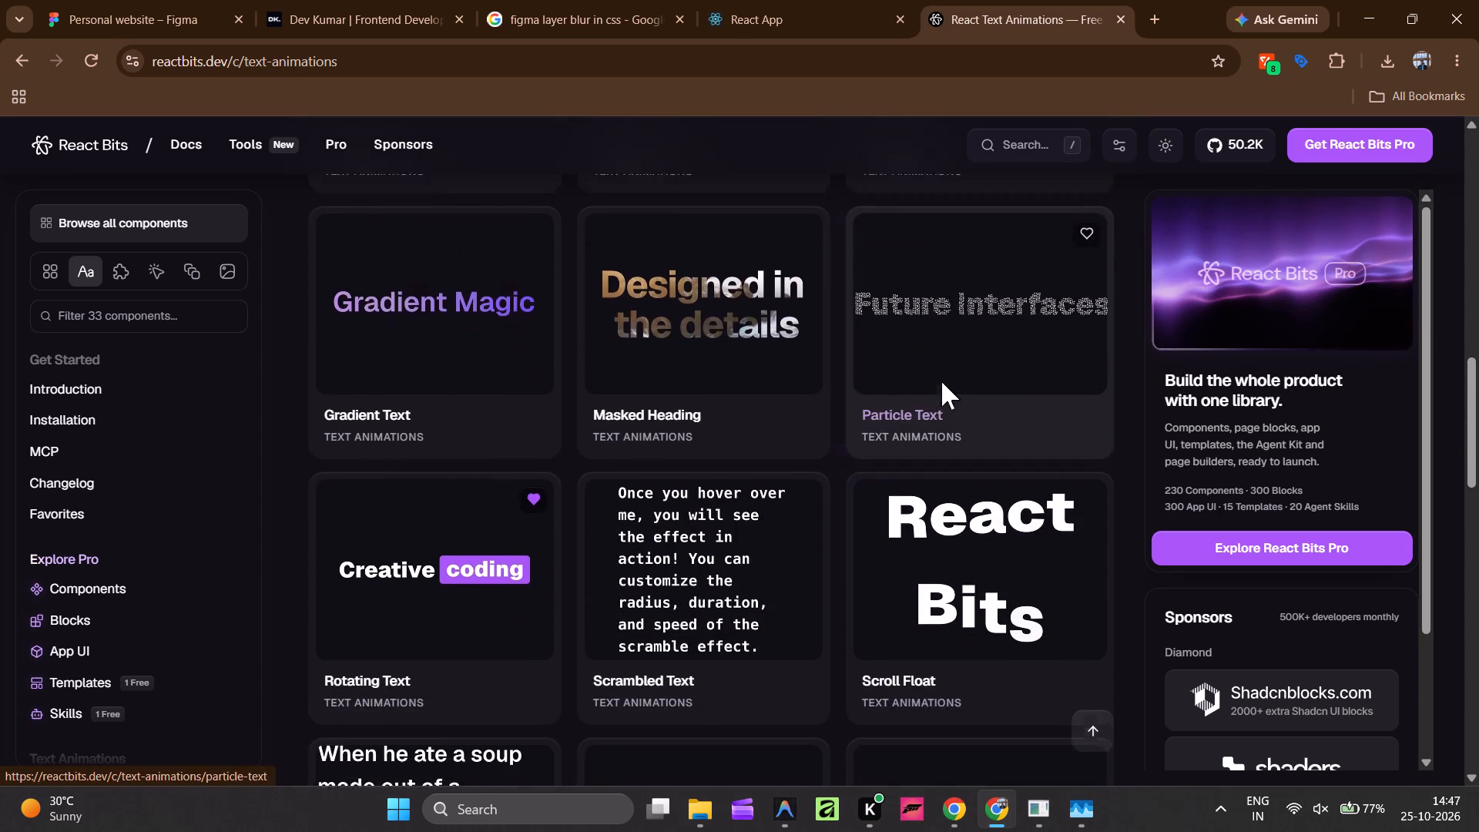
scroll(941, 381, "down", 2)
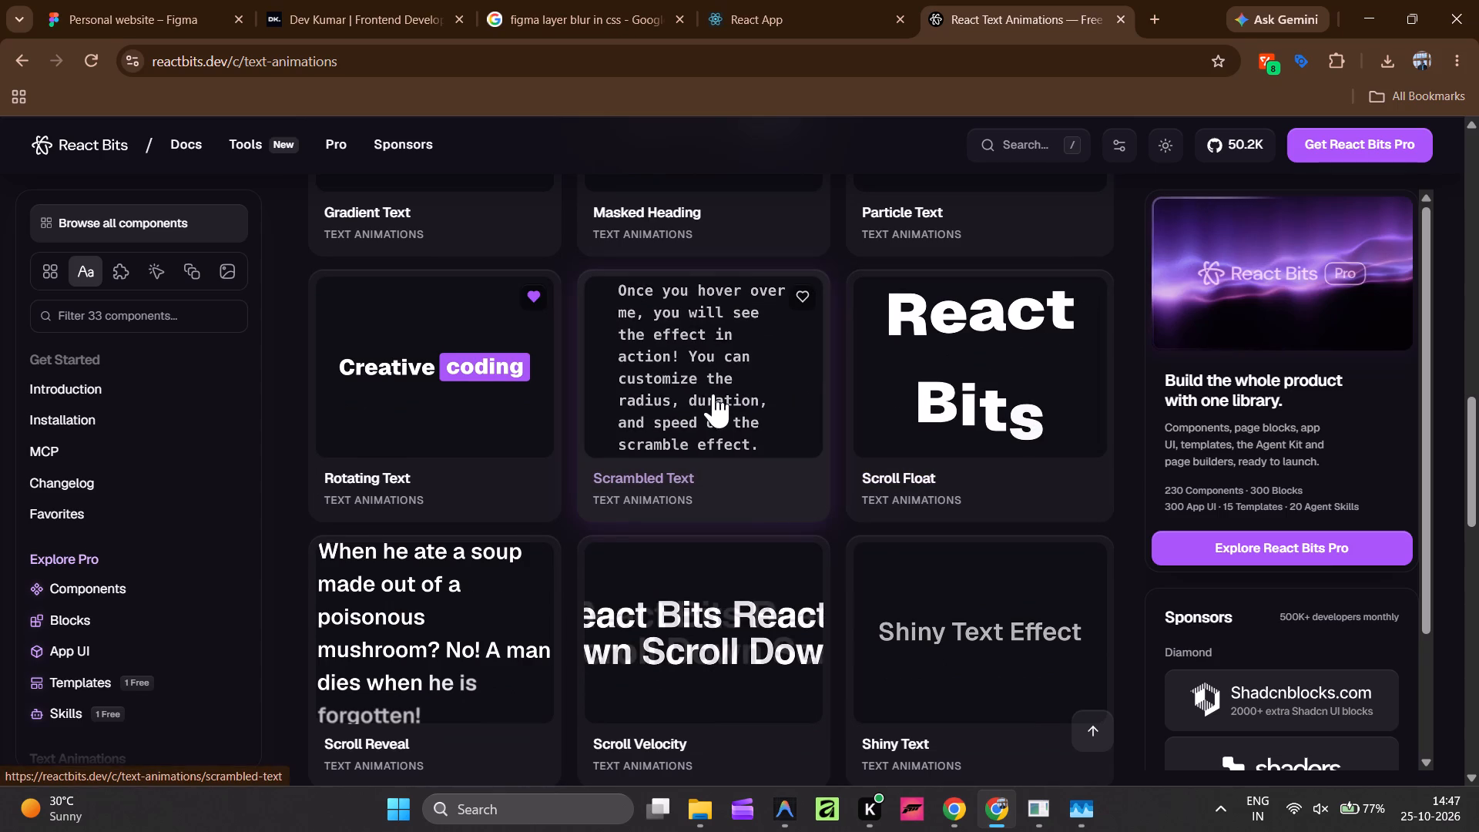
scroll(713, 394, "down", 1)
left_click(503, 344)
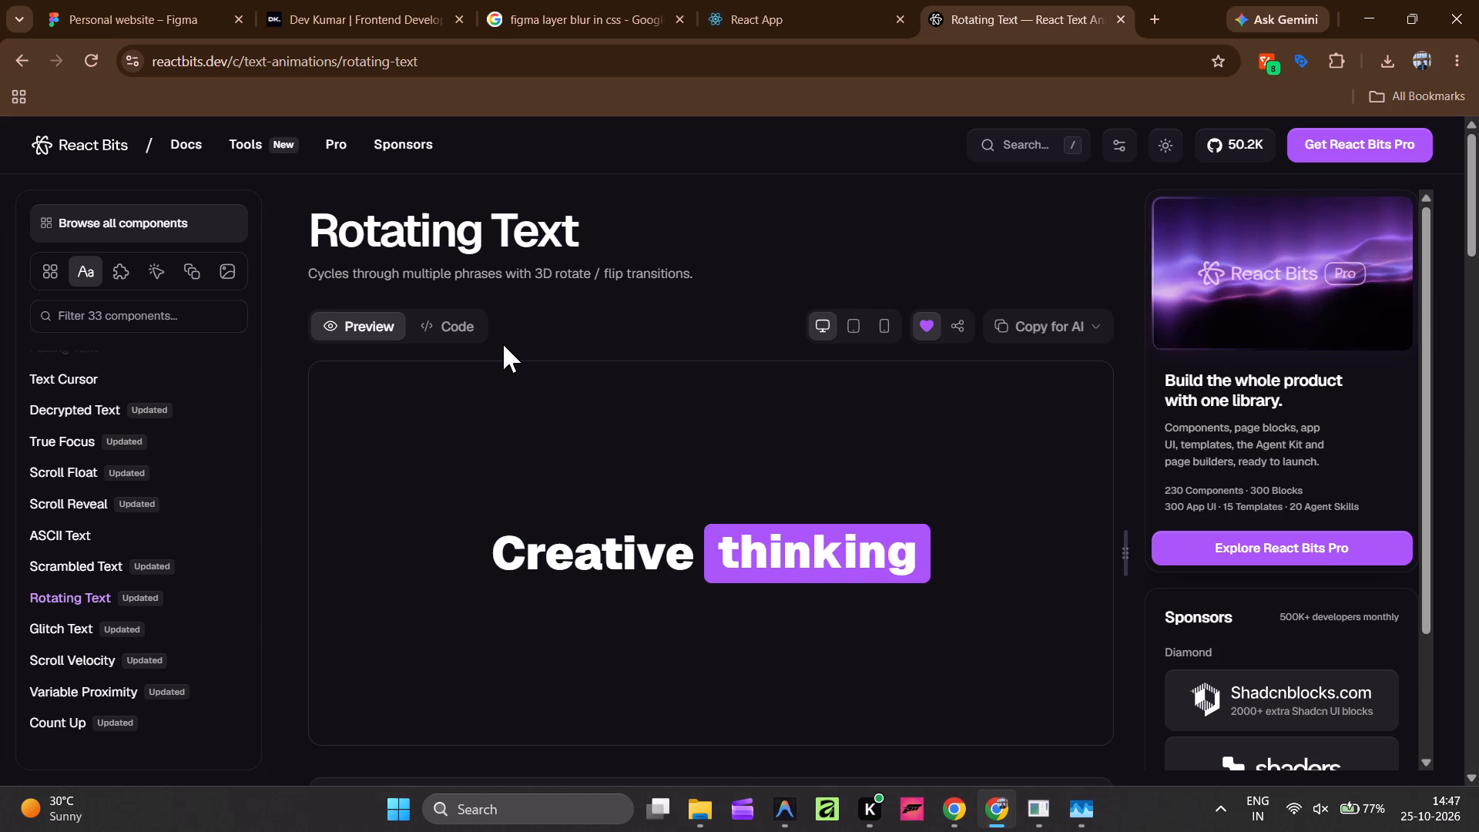
Review the local portfolio page and the Personal website wireframes in Figma.
left_click(588, 10)
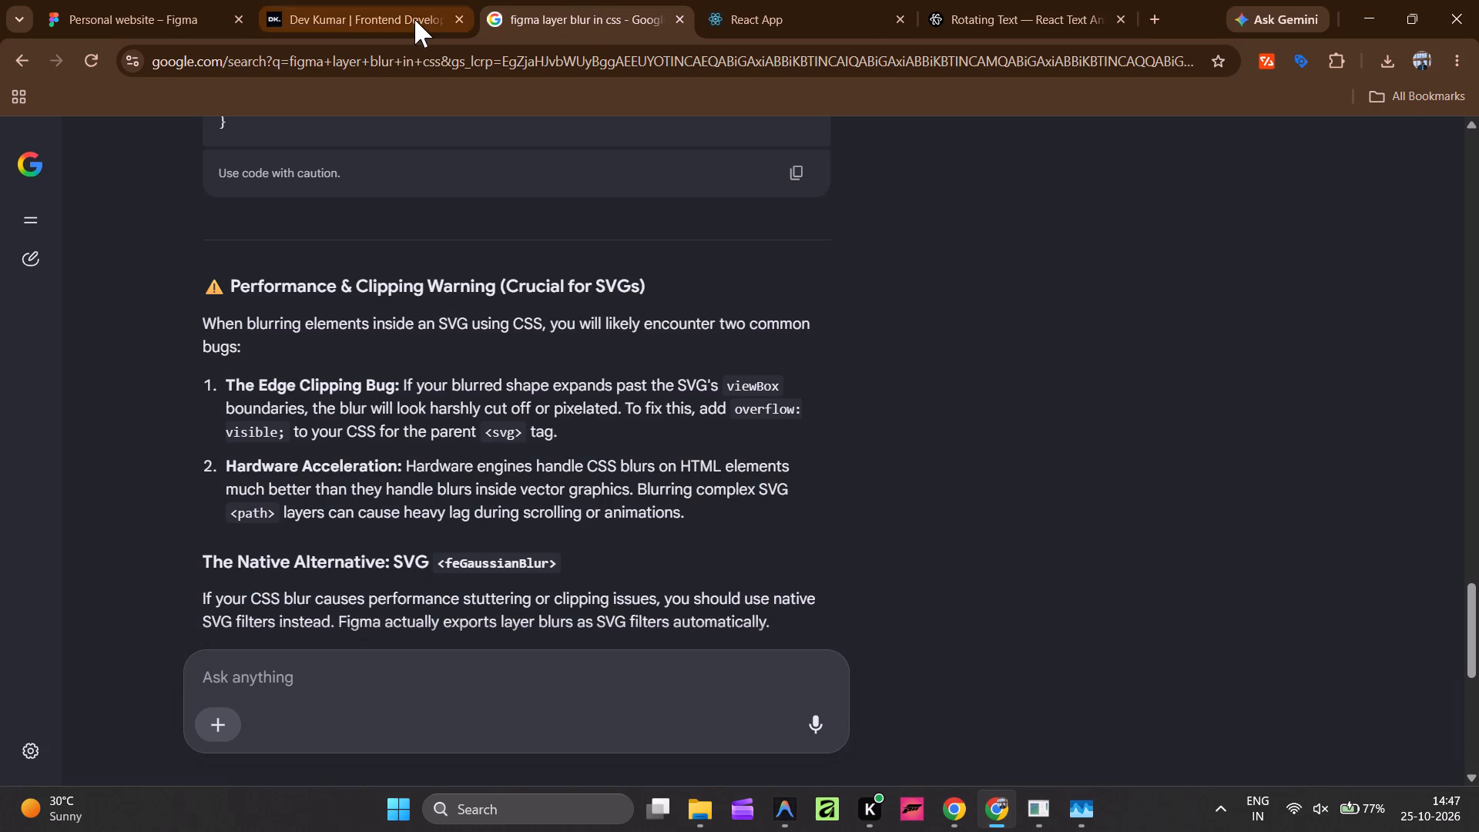
left_click(387, 25)
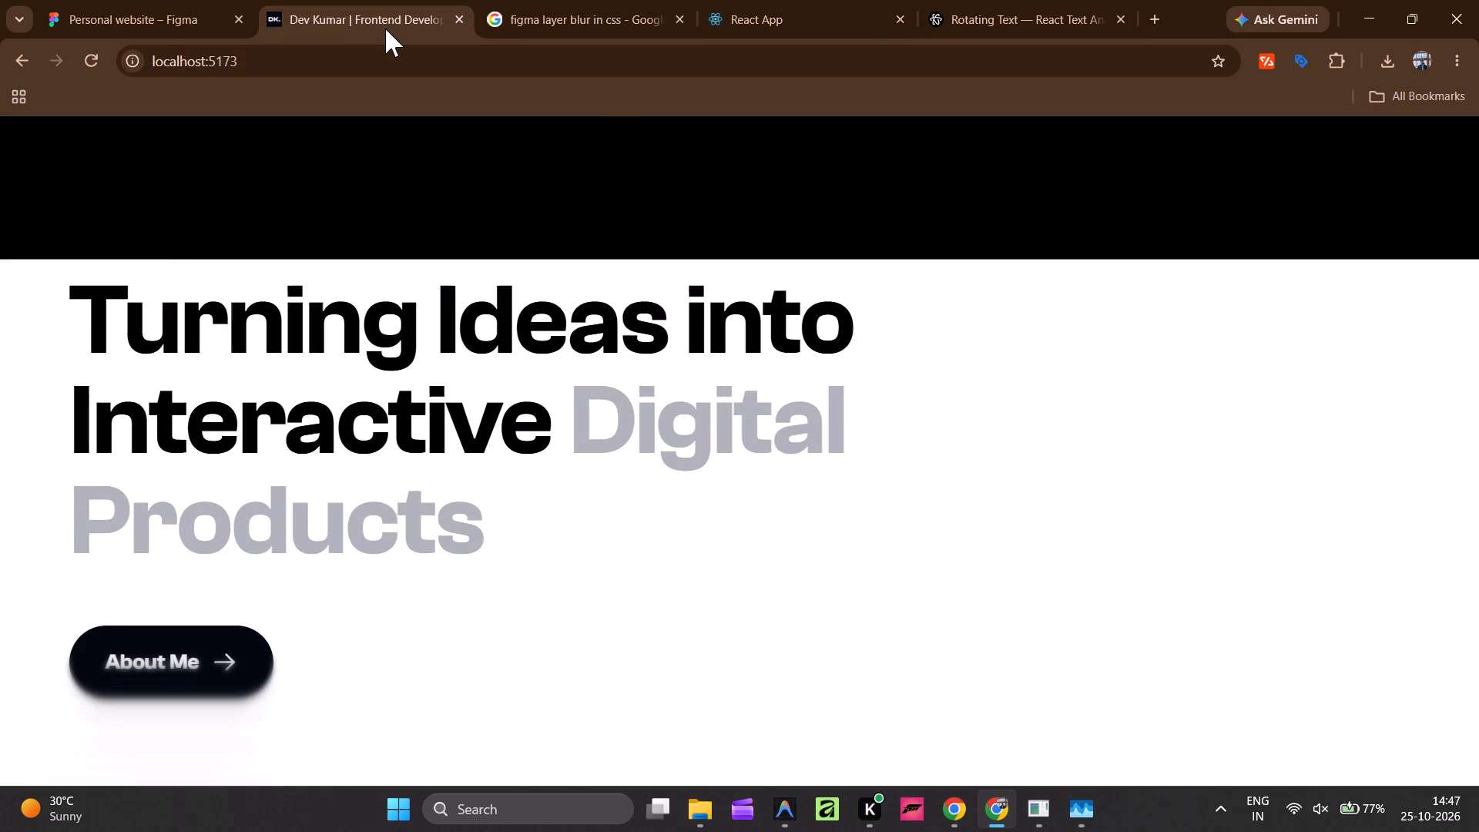
left_click(152, 18)
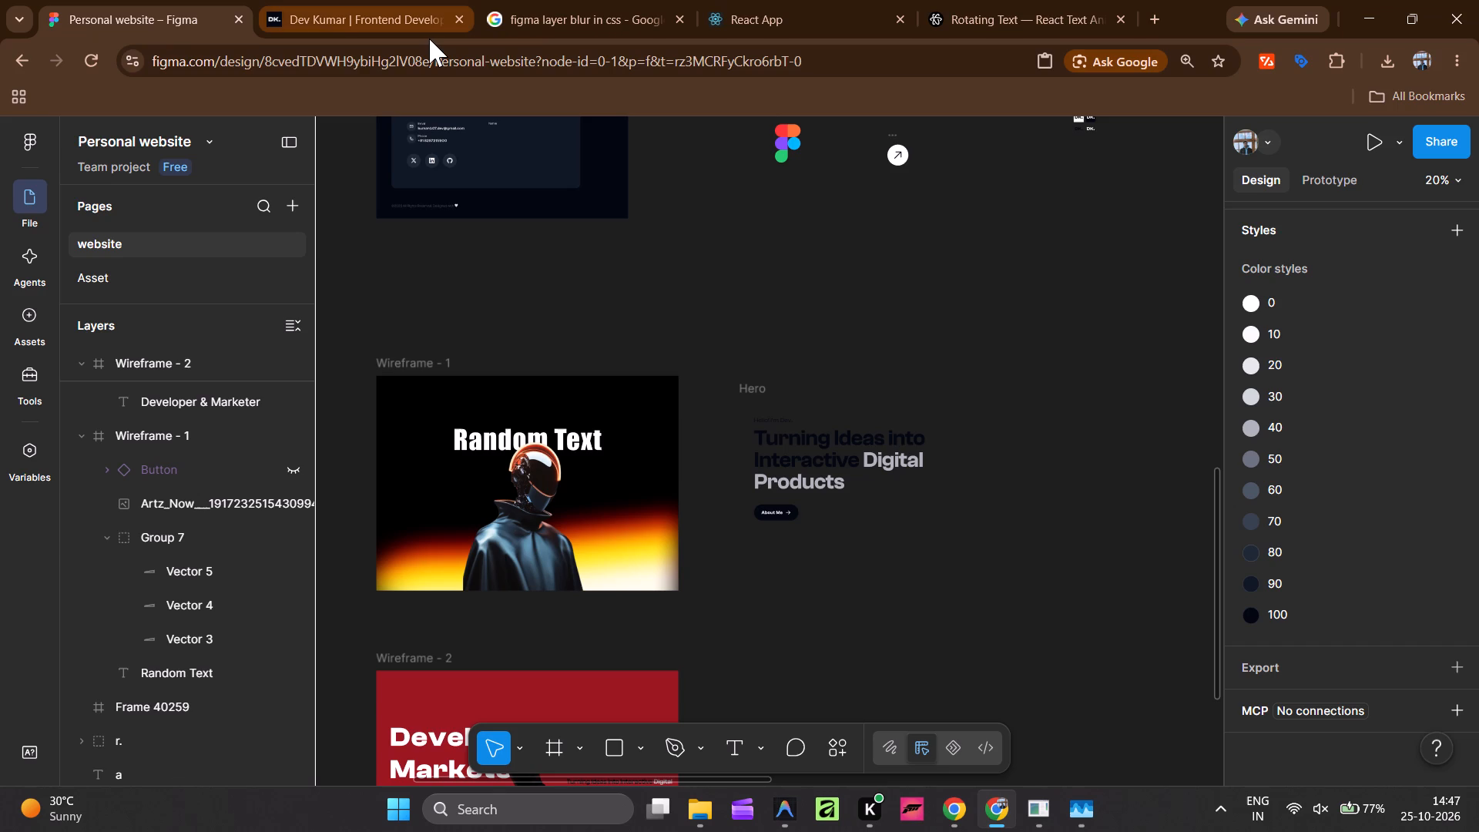
Return to React Bits, look through the text animation list previews and open the Text Loop component.
left_click(954, 13)
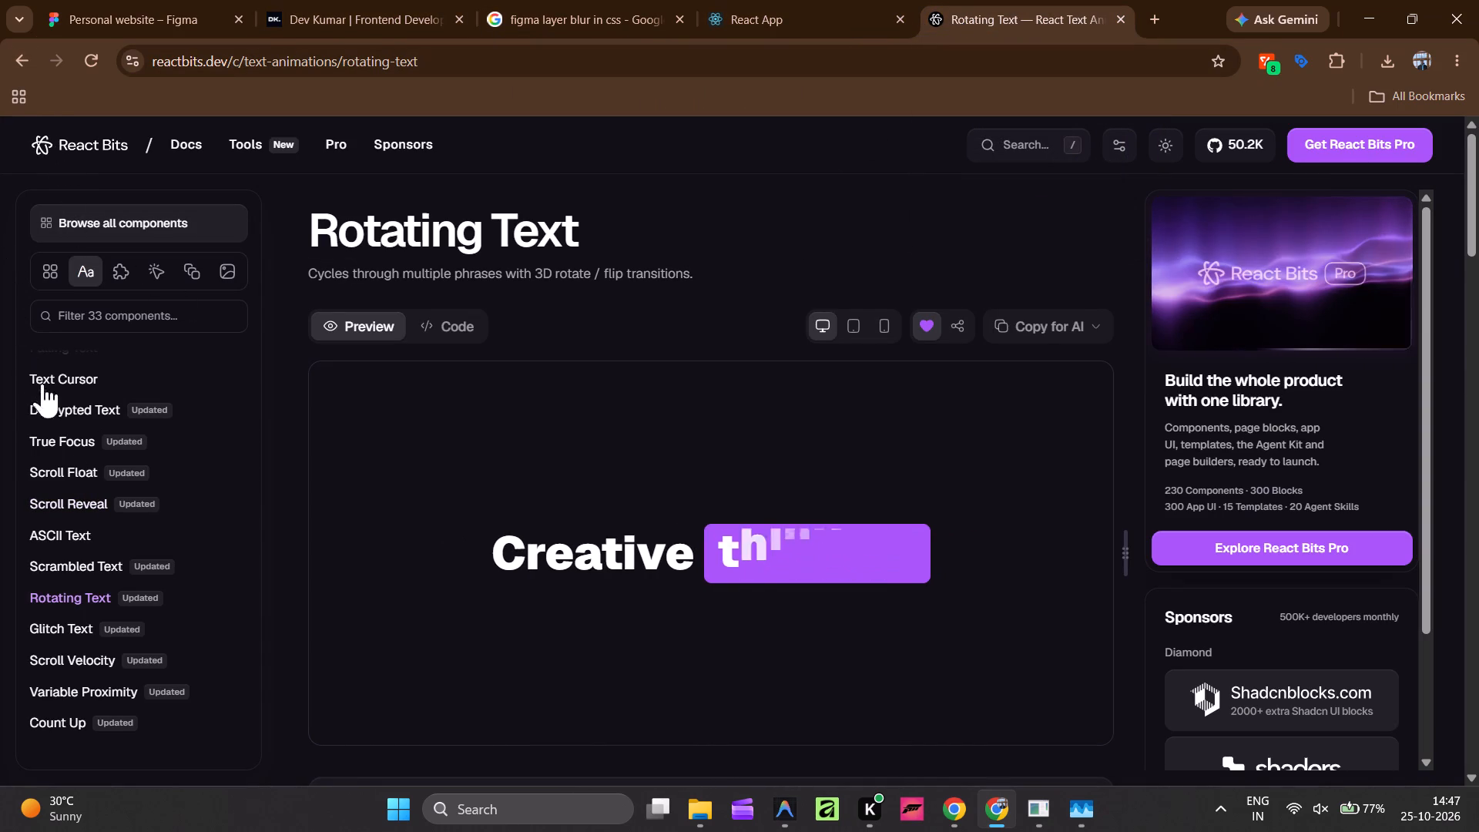
scroll(67, 478, "up", 1)
scroll(67, 478, "down", 3)
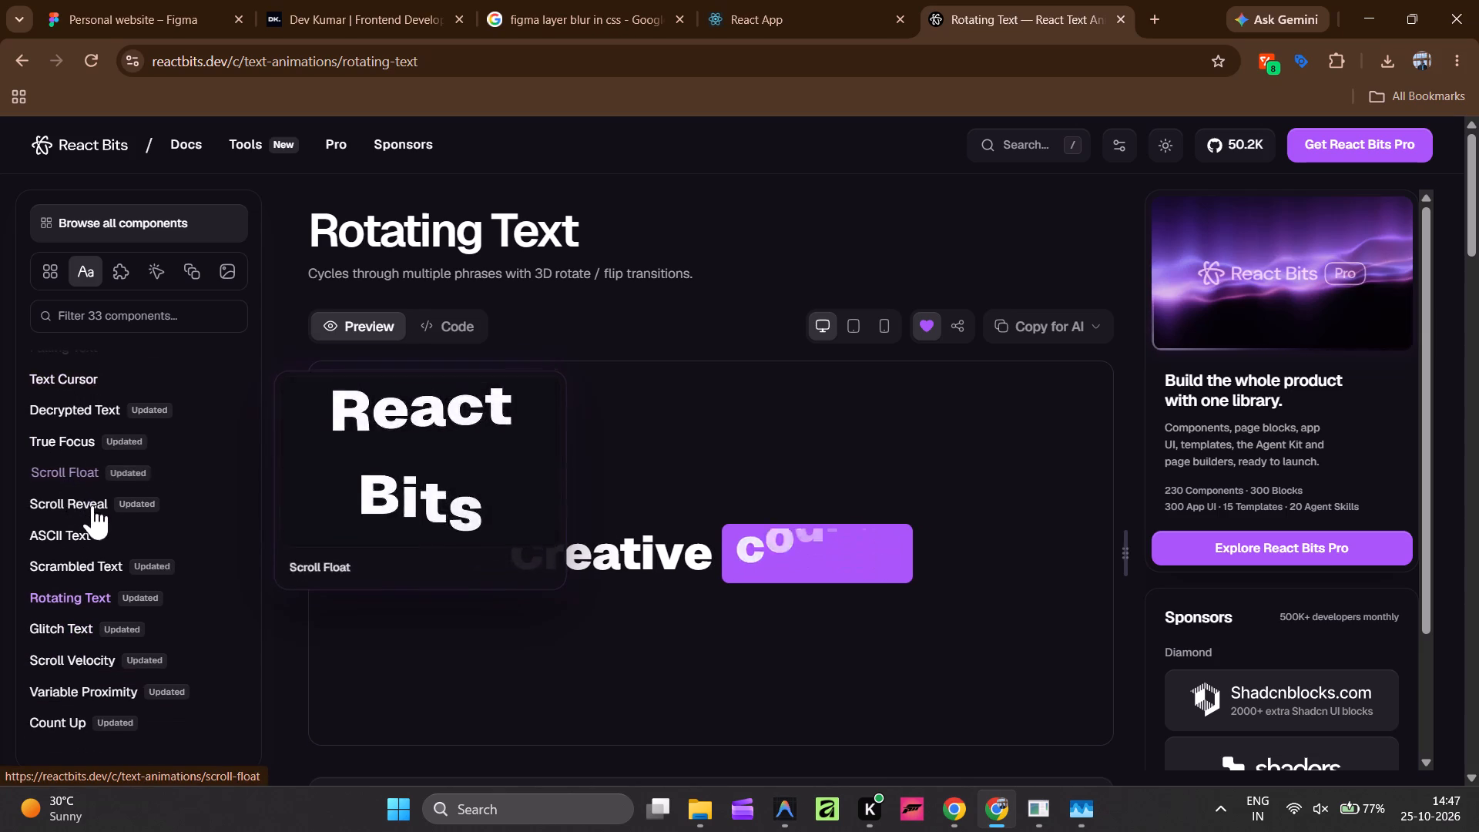
scroll(106, 528, "up", 1)
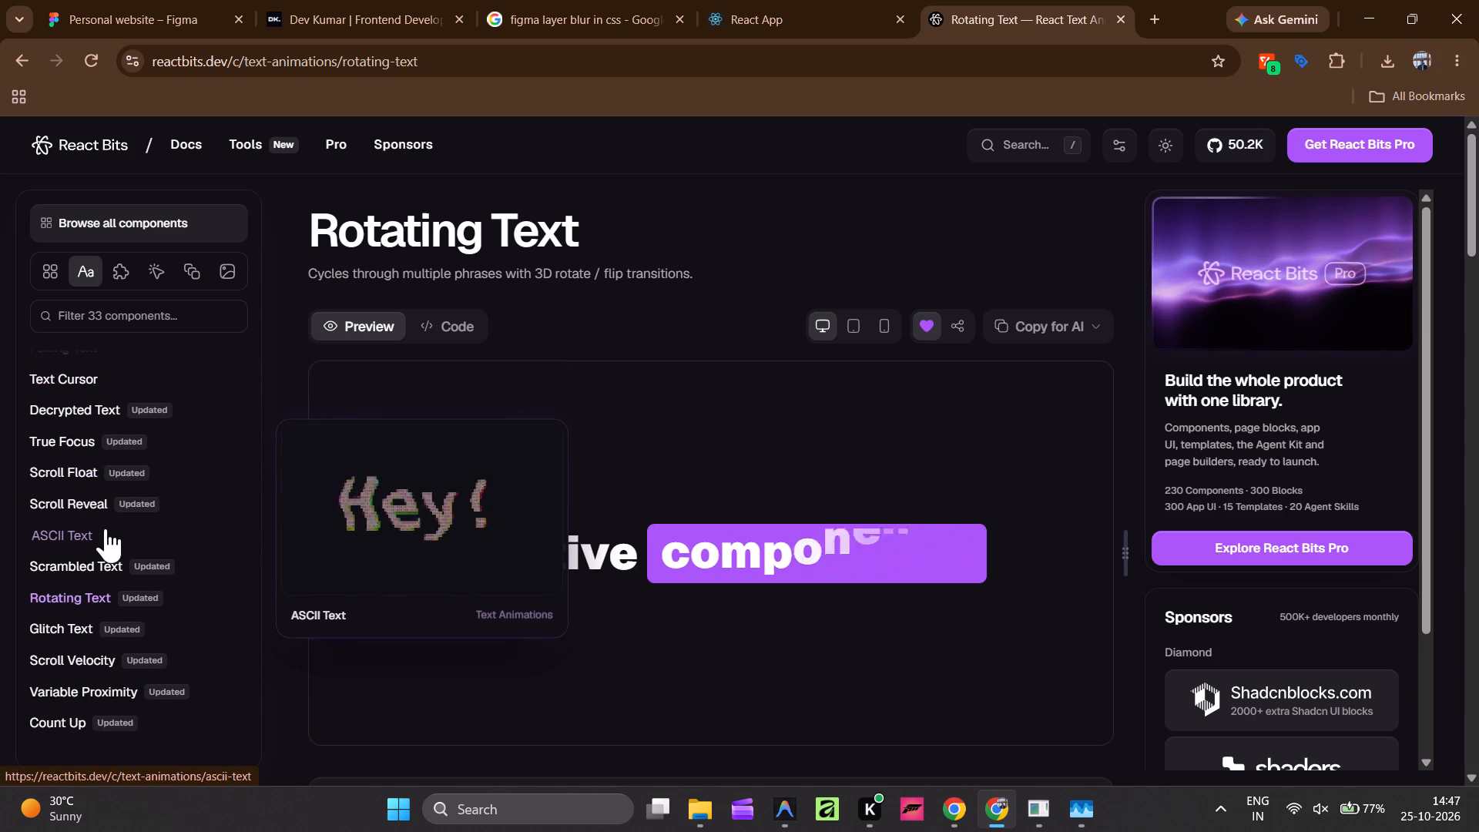
scroll(106, 528, "up", 9)
scroll(106, 527, "down", 2)
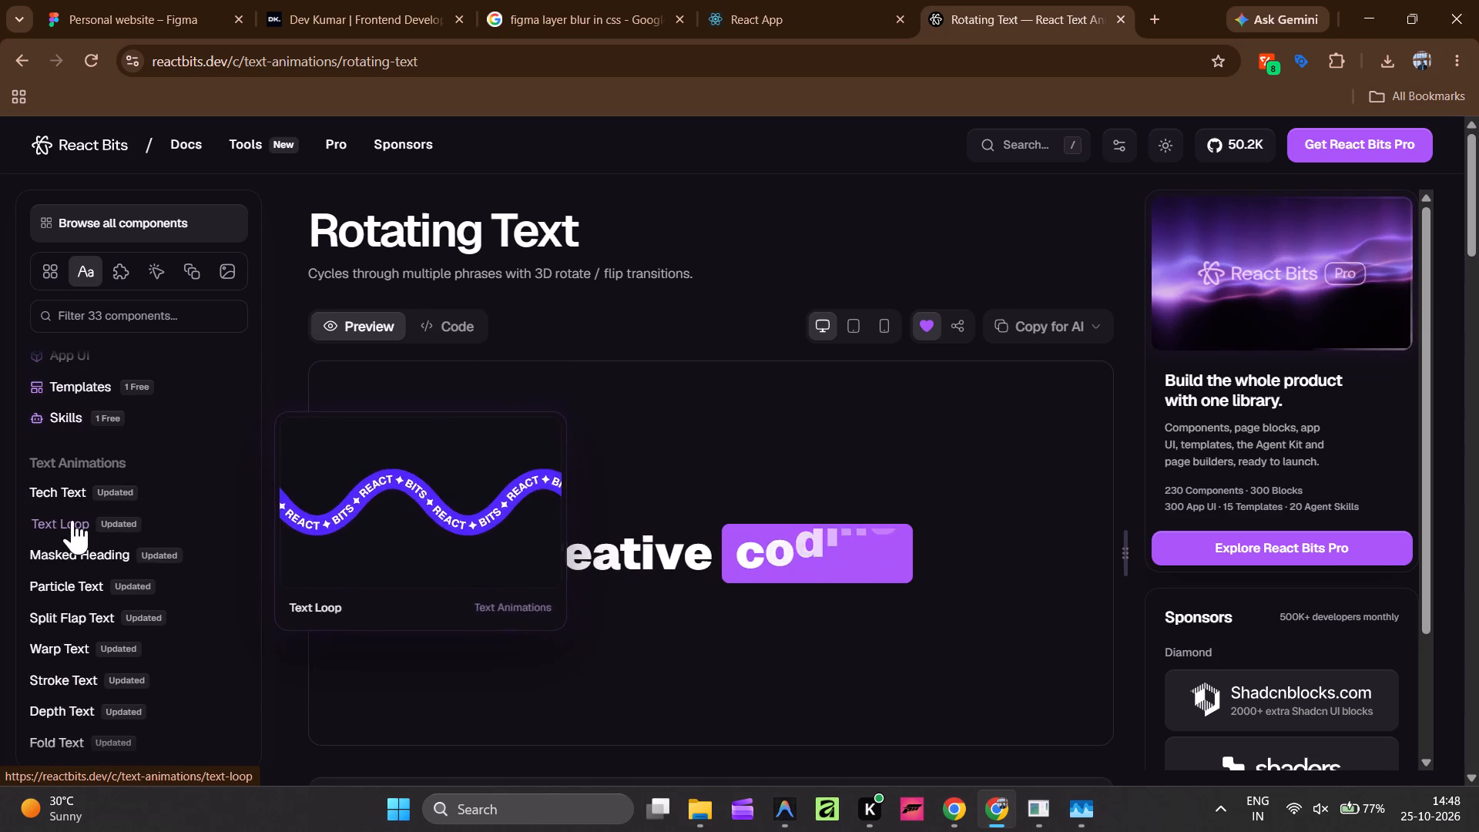
left_click(72, 520)
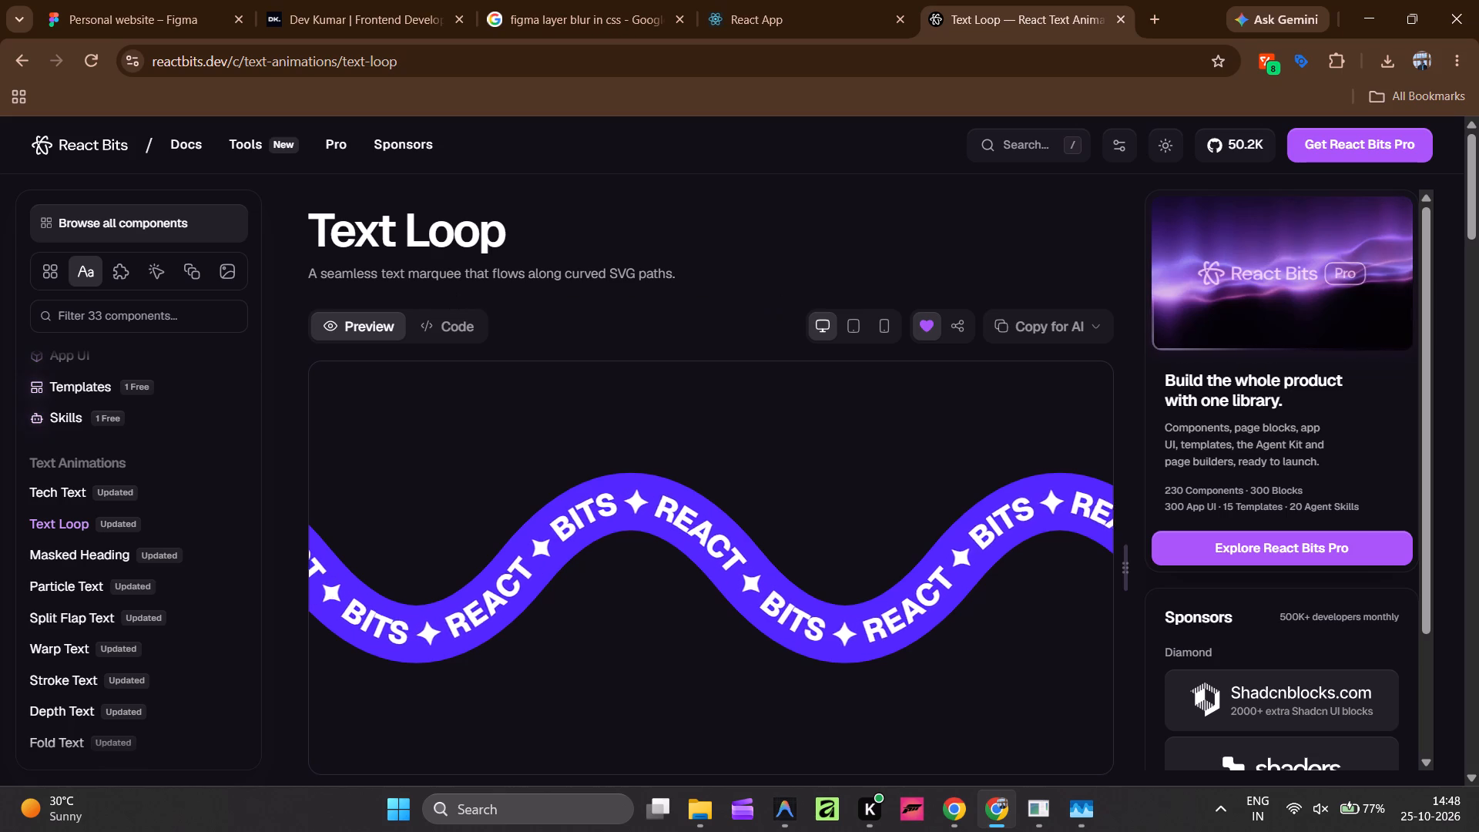
Switch to the Personal website file in Figma and delete the Random Text heading from Wireframe - 1.
left_click(369, 28)
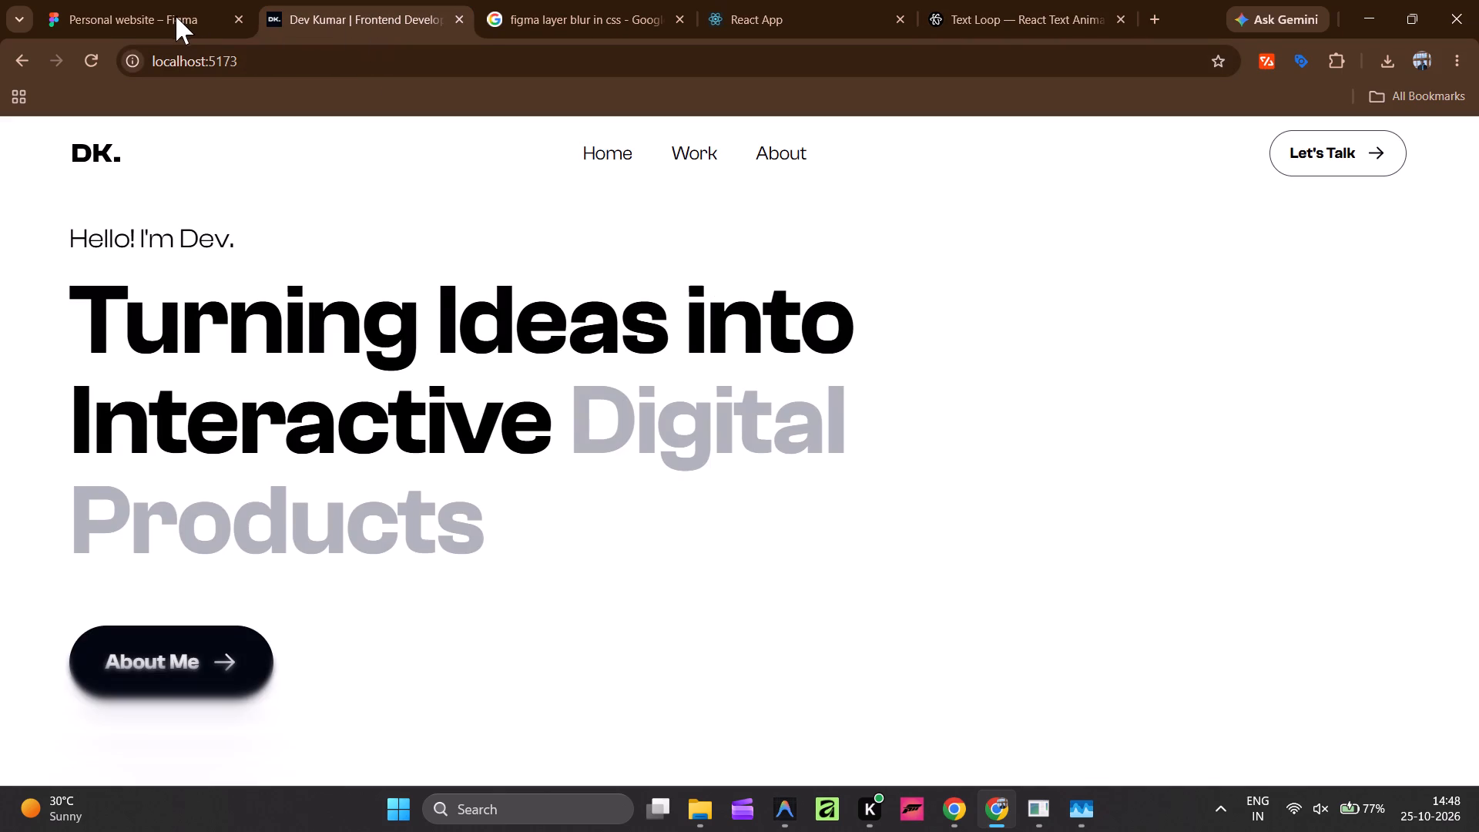
left_click(176, 15)
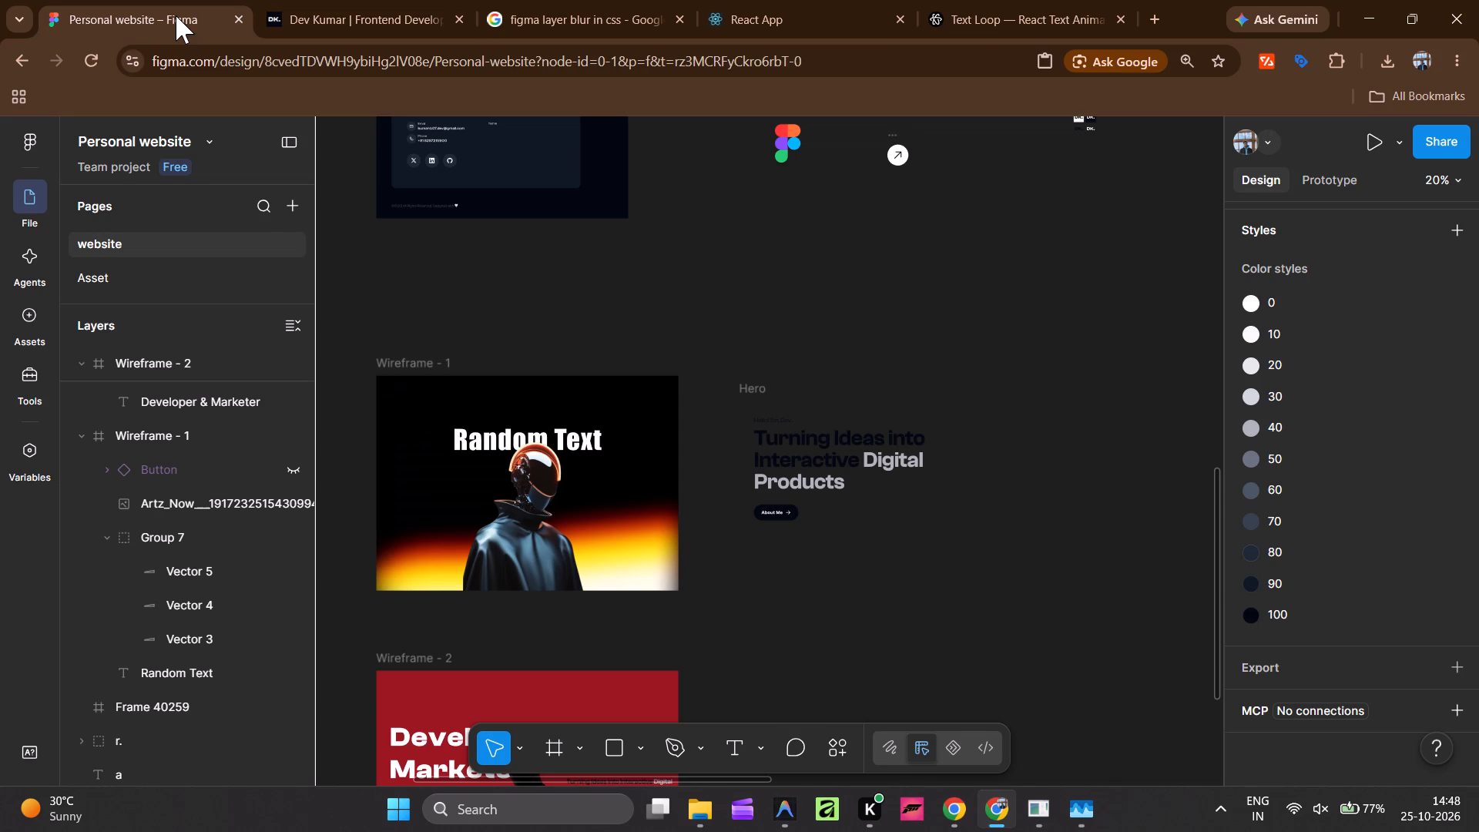
left_click(452, 442)
key("Delete")
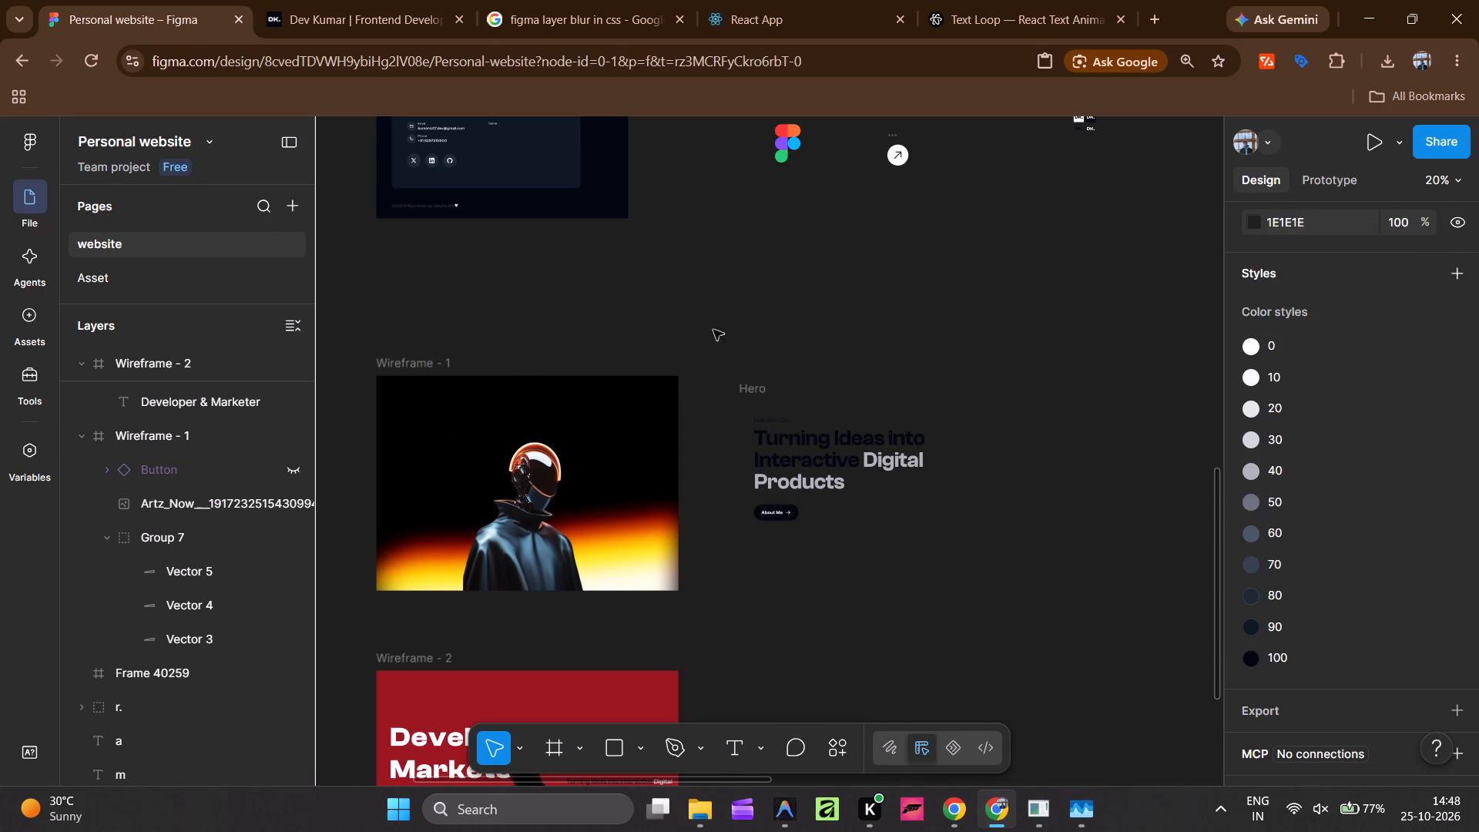
Draw an open S-shaped curve of about 1090 × 843 with the Pen tool, starting beside Wireframe - 2 and rising below the Hero heading.
left_click(671, 753)
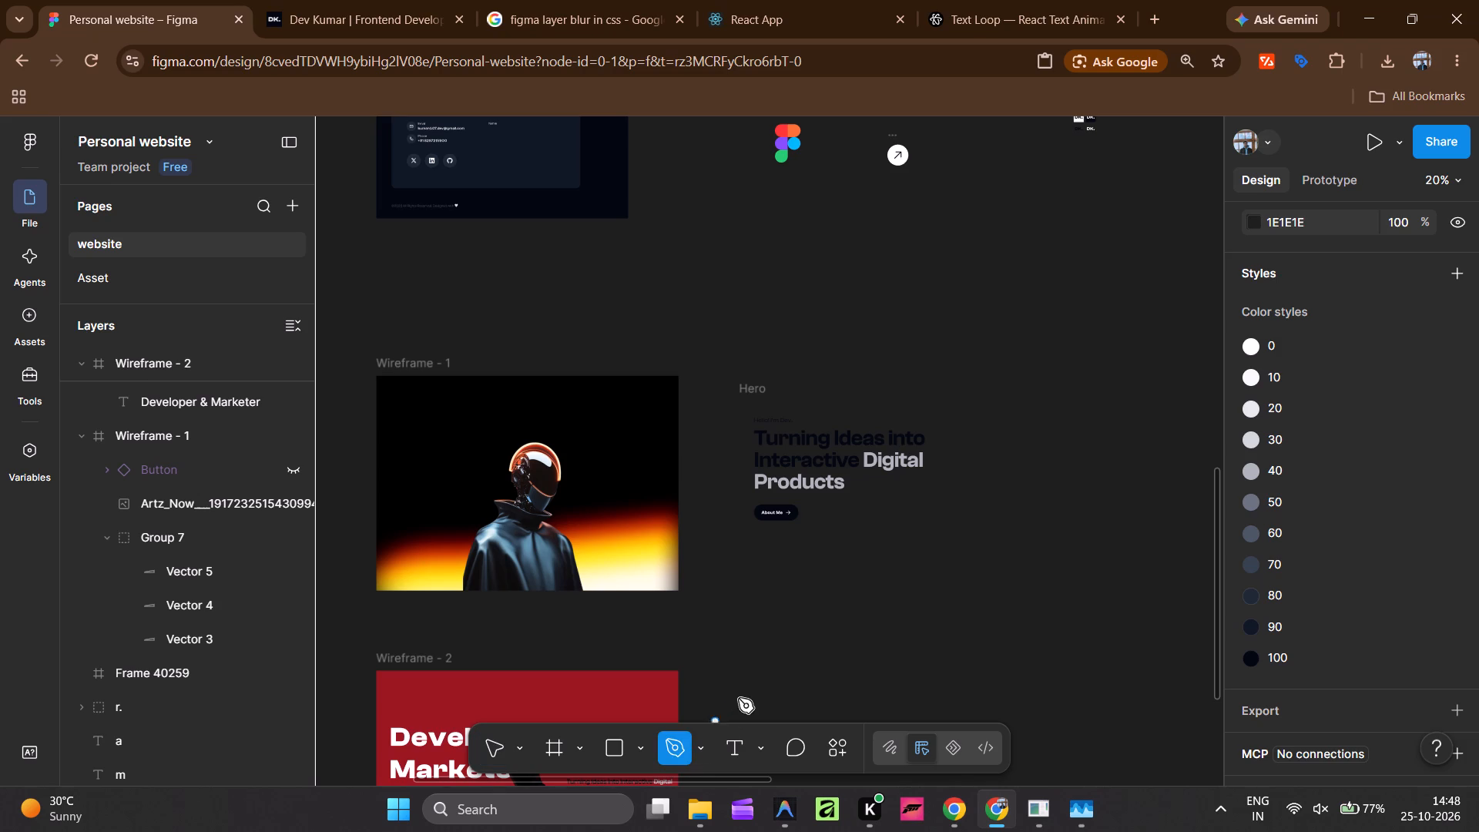
left_click(741, 673)
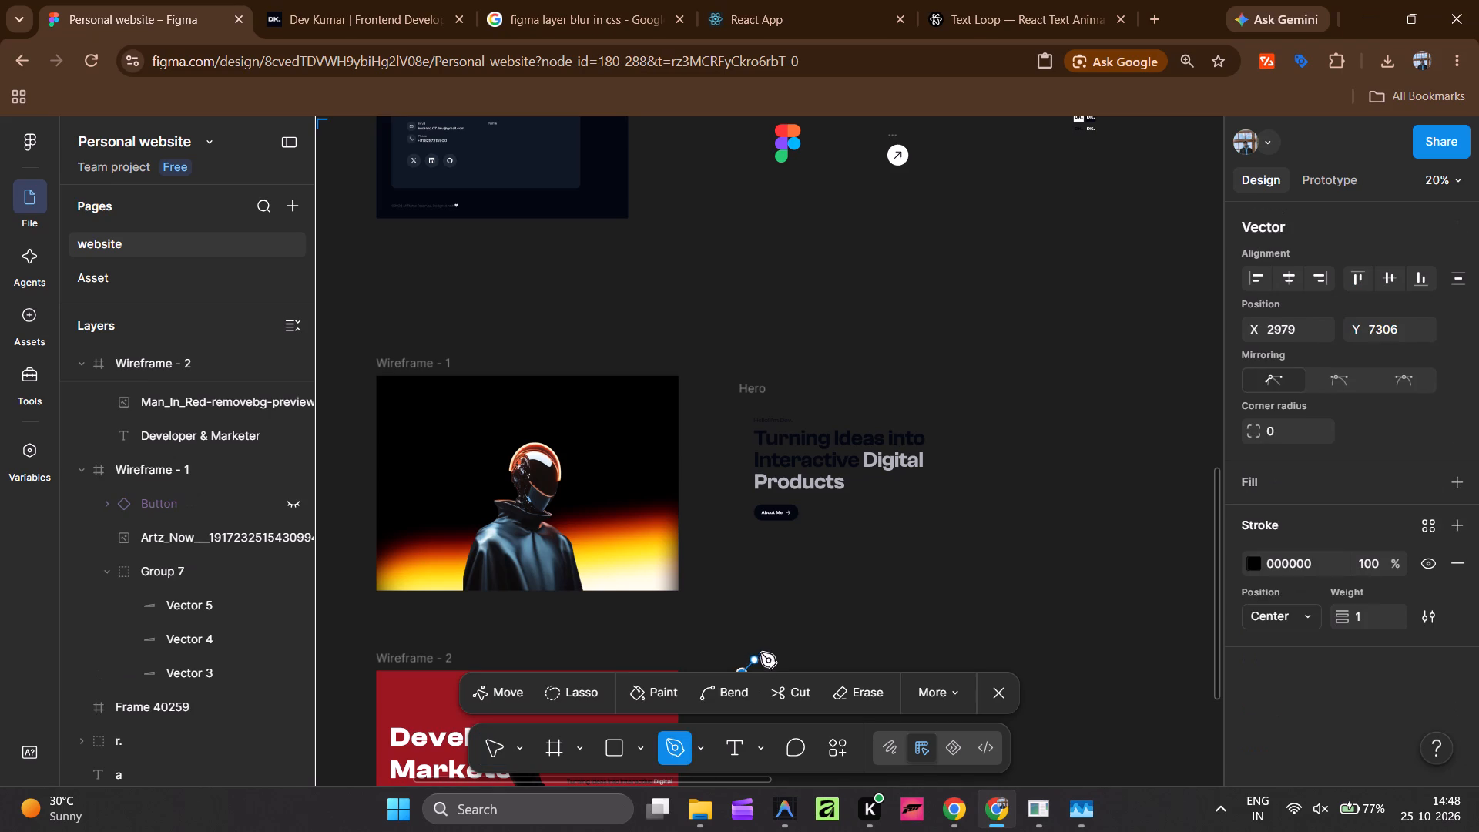
left_click_drag(846, 575, 934, 573)
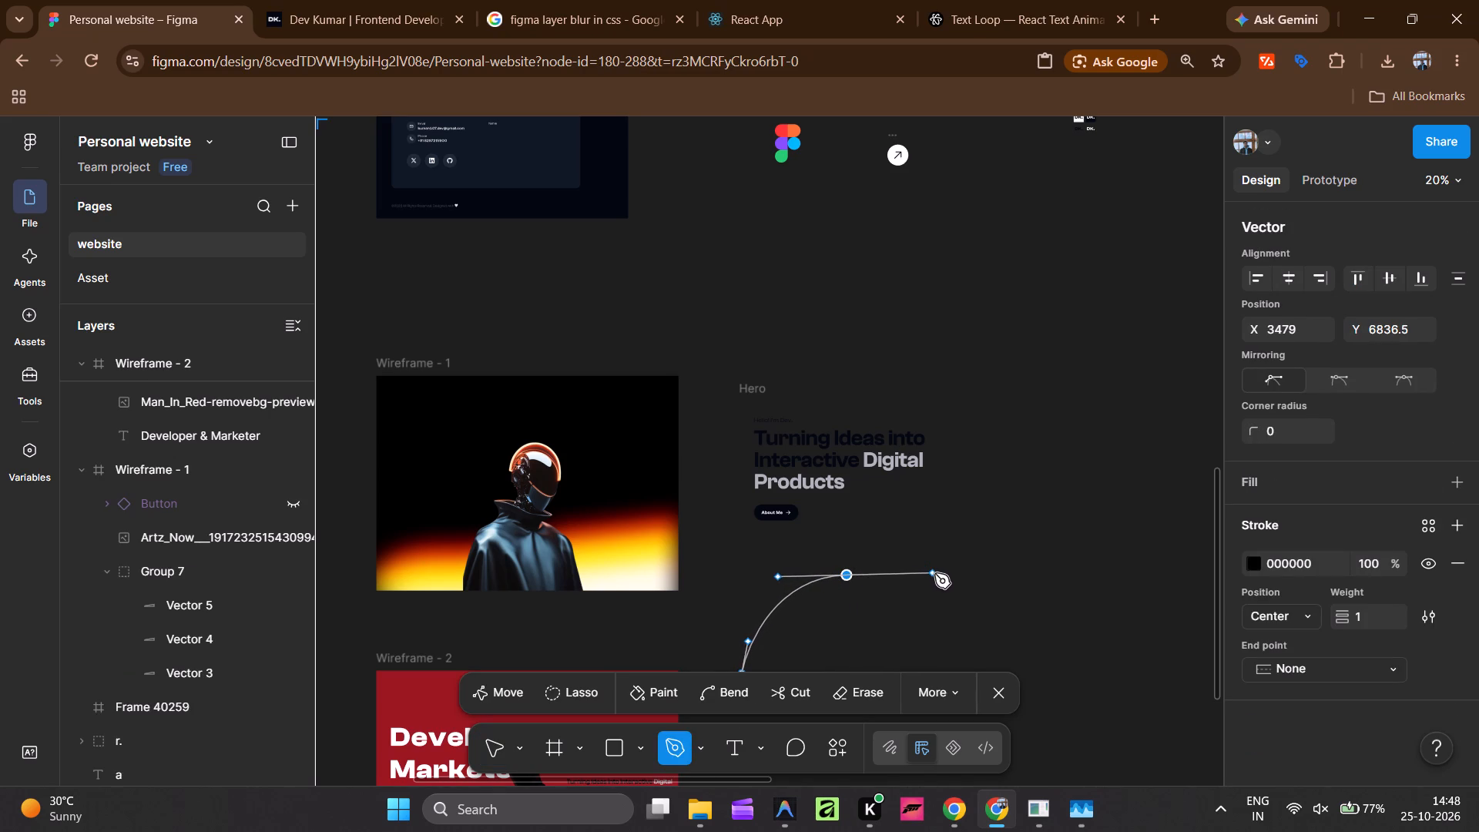
left_click_drag(934, 573, 941, 572)
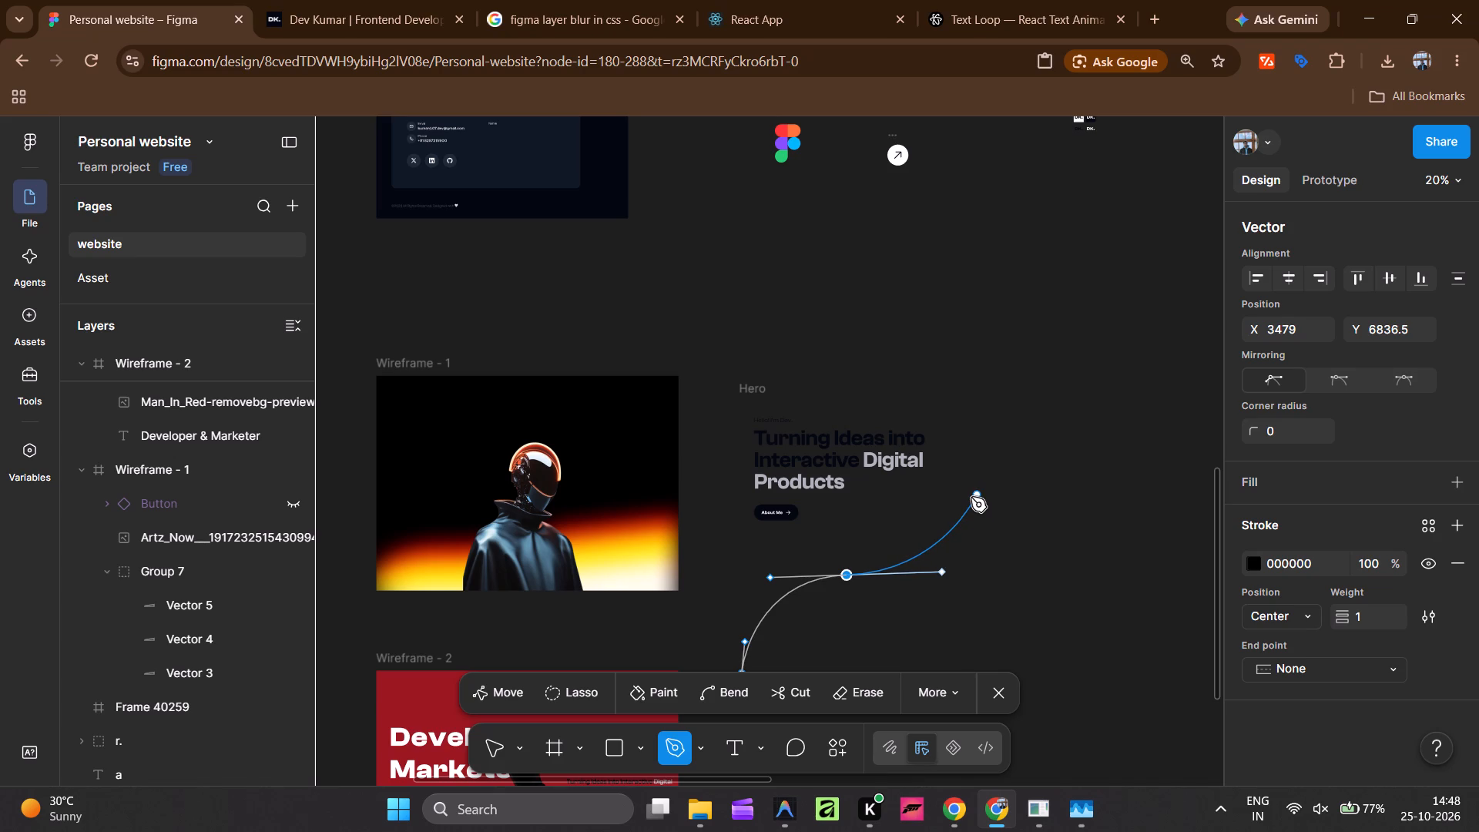
left_click(971, 497)
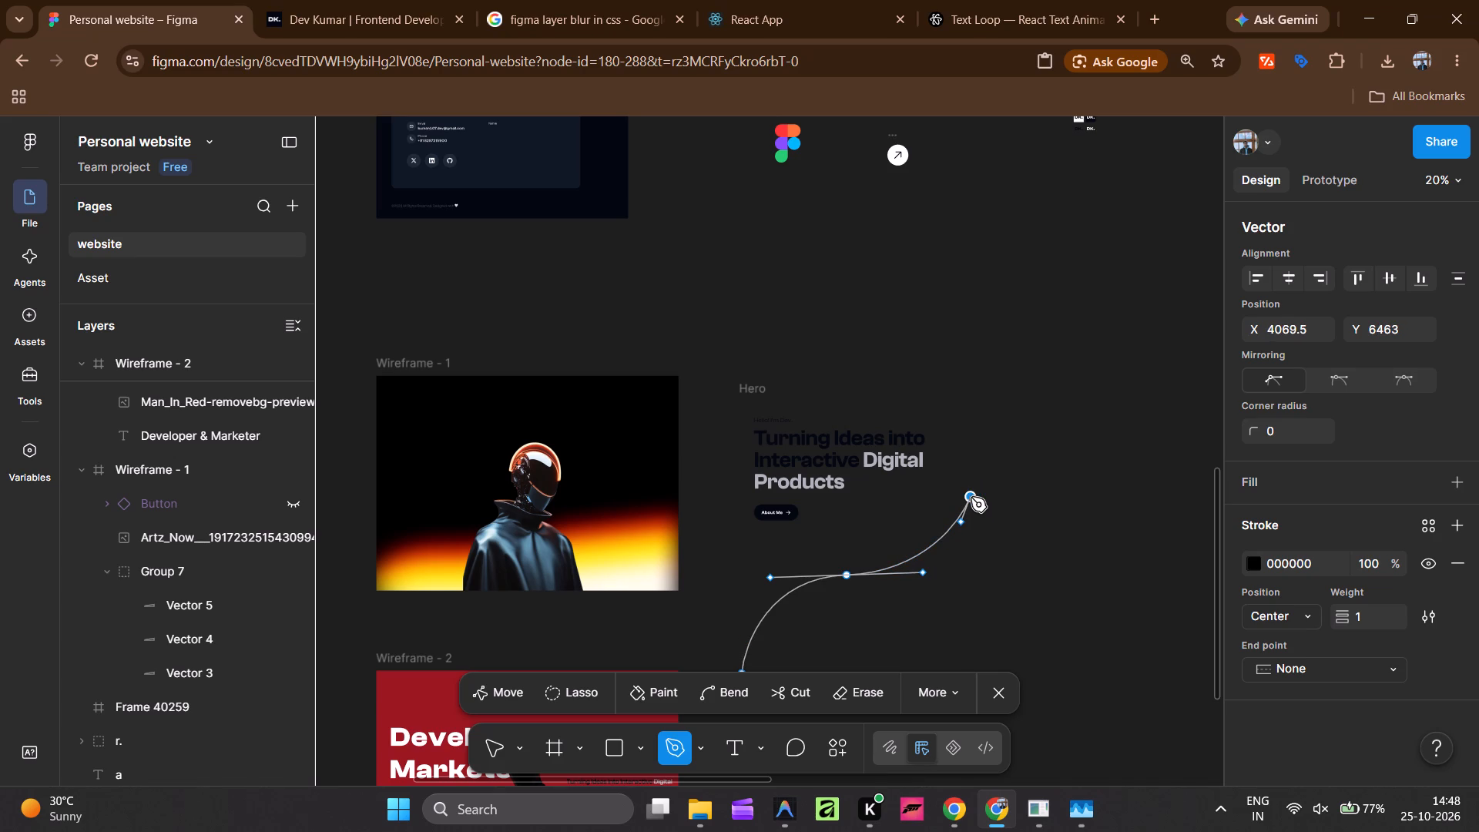
key("v")
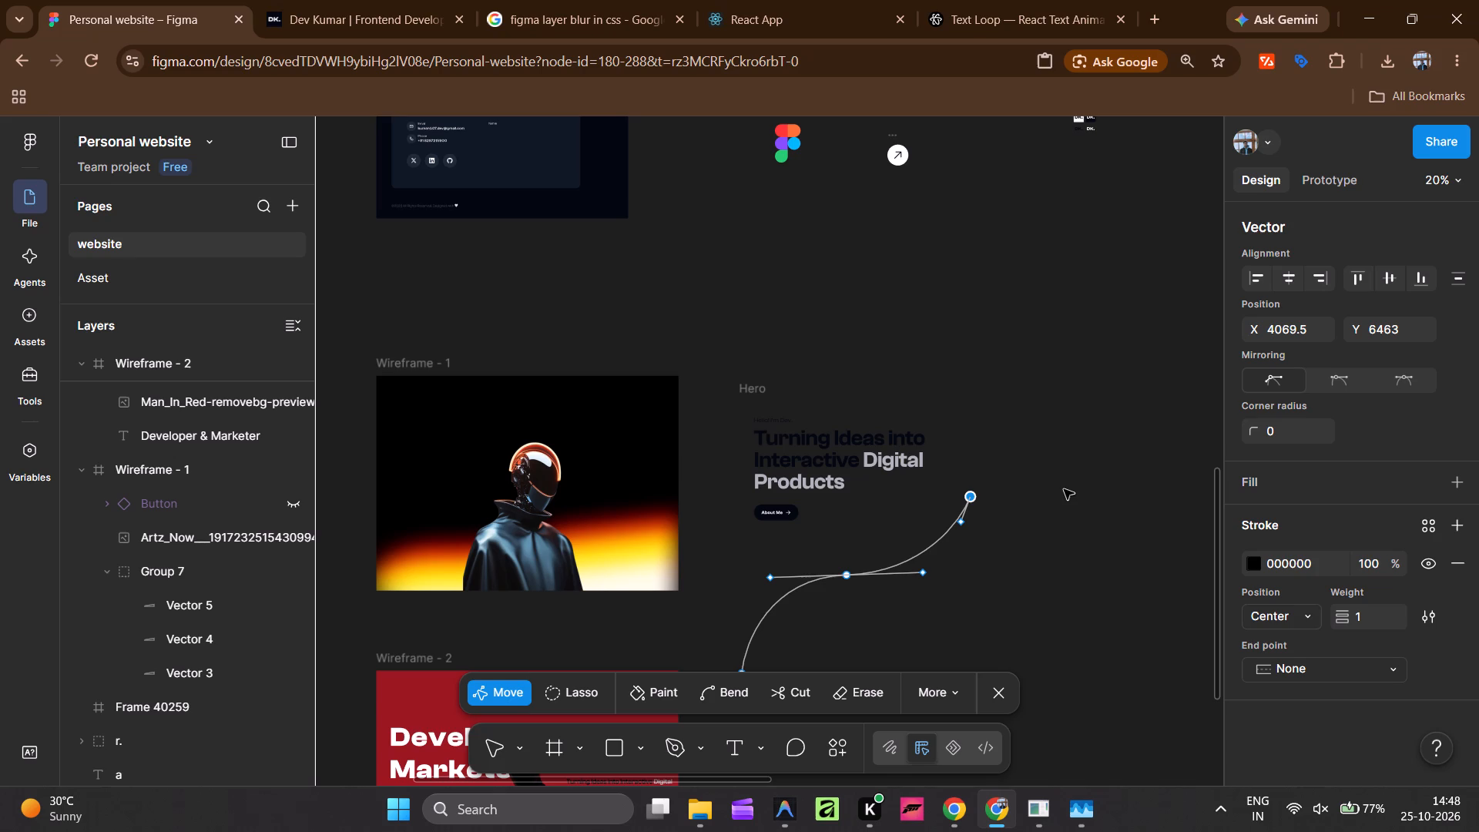
left_click(493, 751)
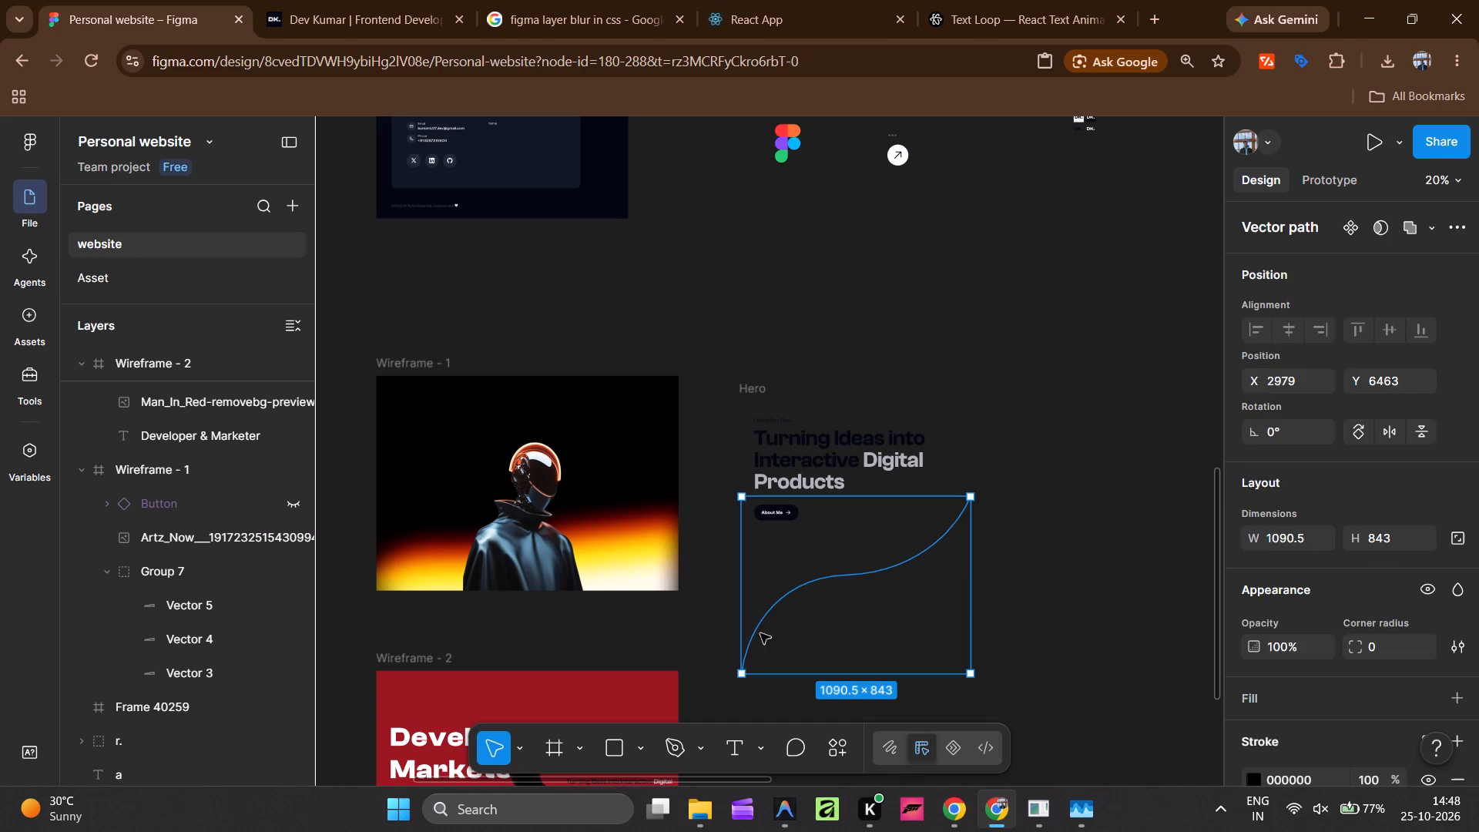
Copy the "Developer & Marketer" heading from Wireframe - 2 and paste it on the empty canvas beside that frame.
scroll(1105, 526, "down", 1)
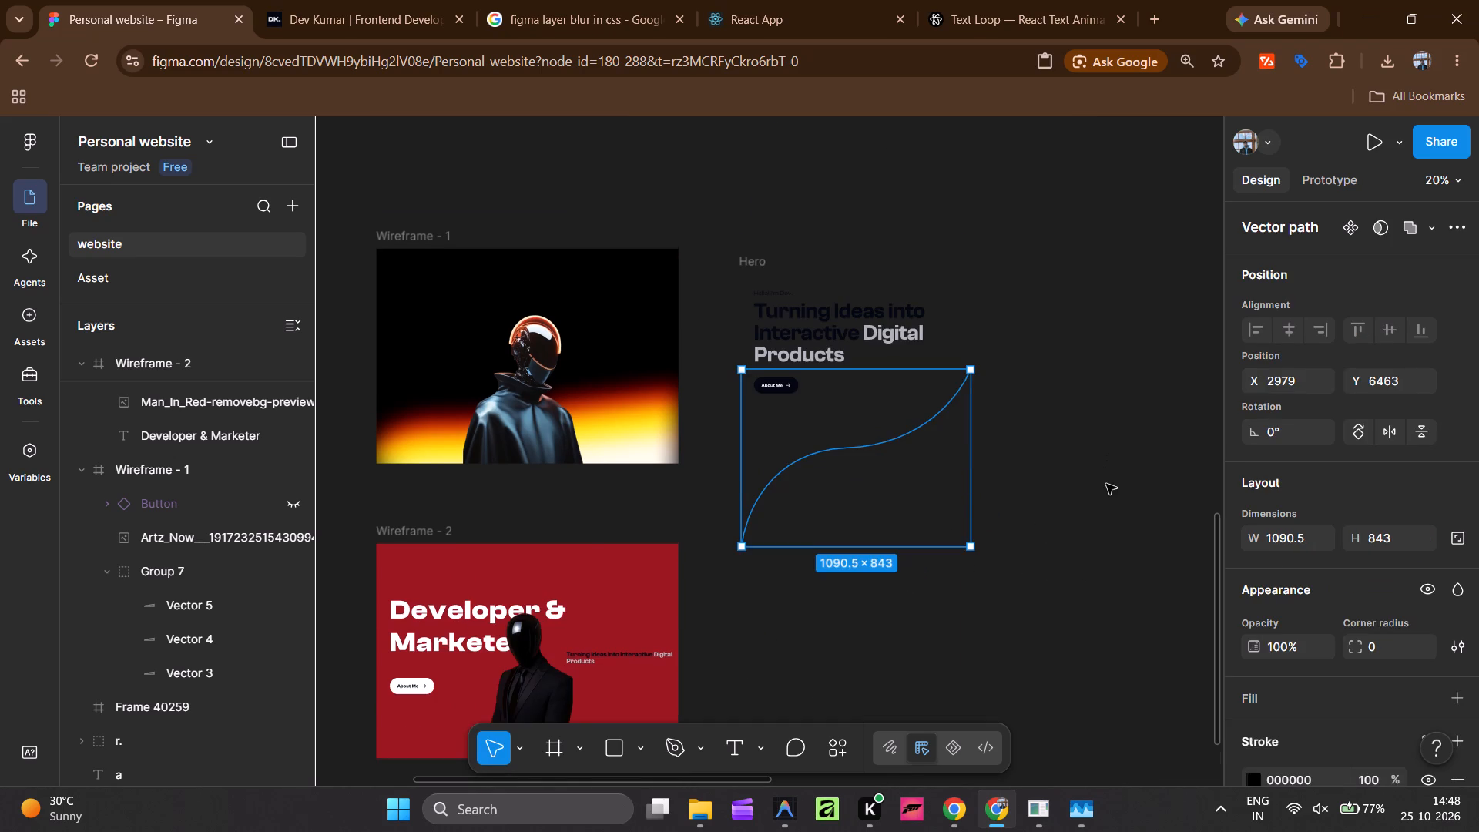
scroll(1106, 484, "down", 1)
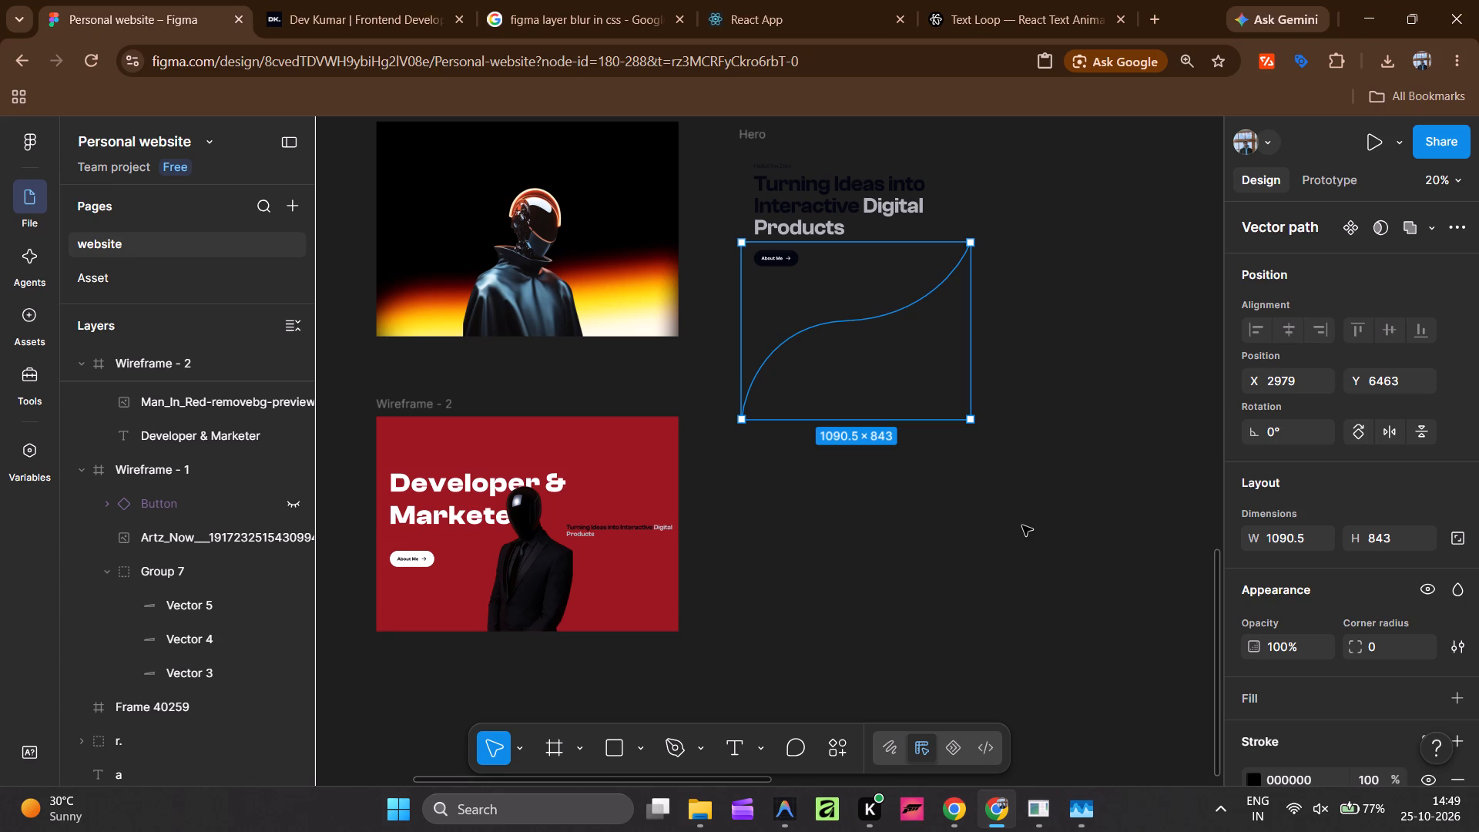
double_click(467, 498)
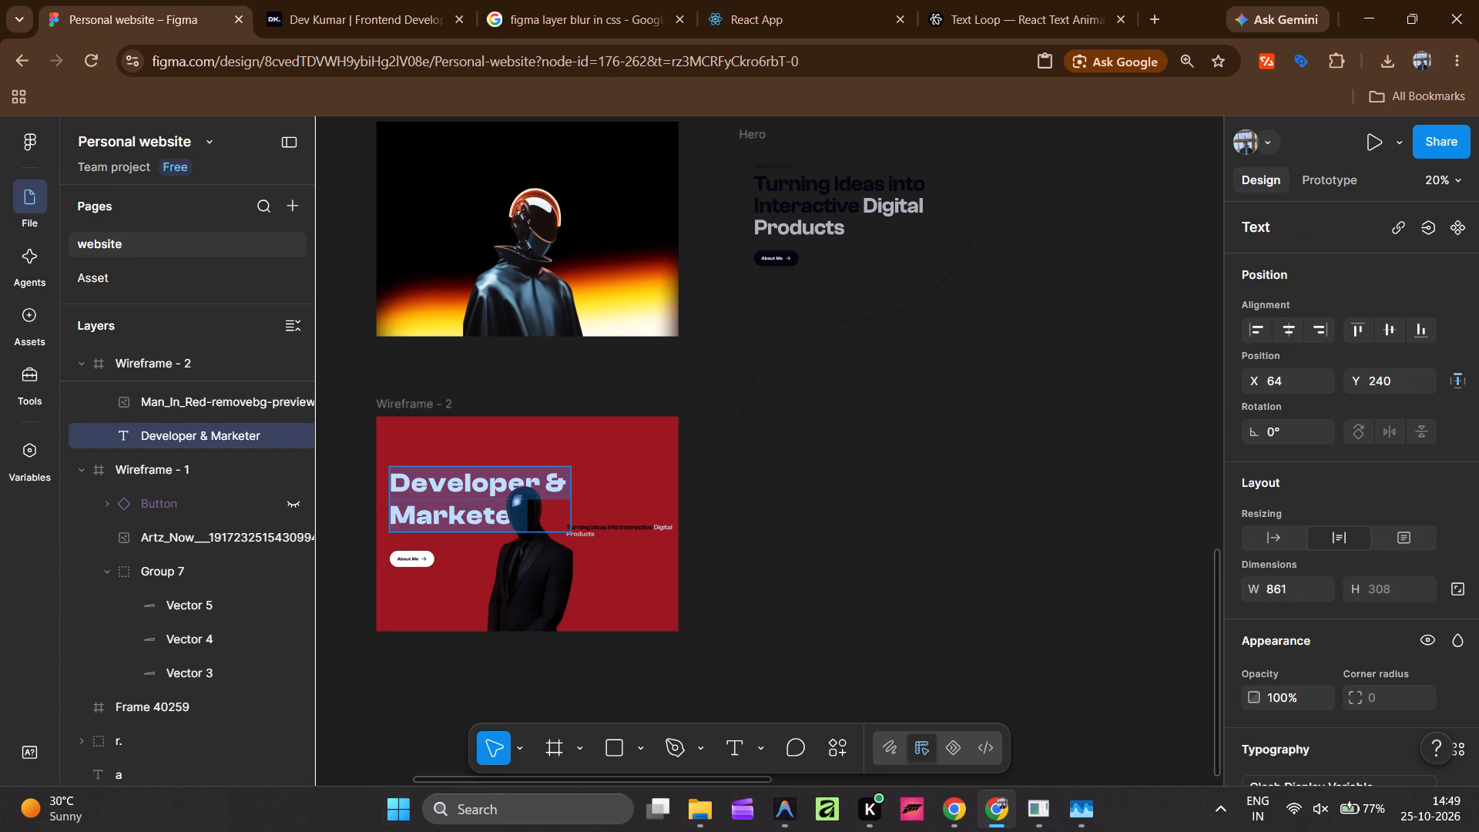
key("ctrl+c")
left_click(878, 493)
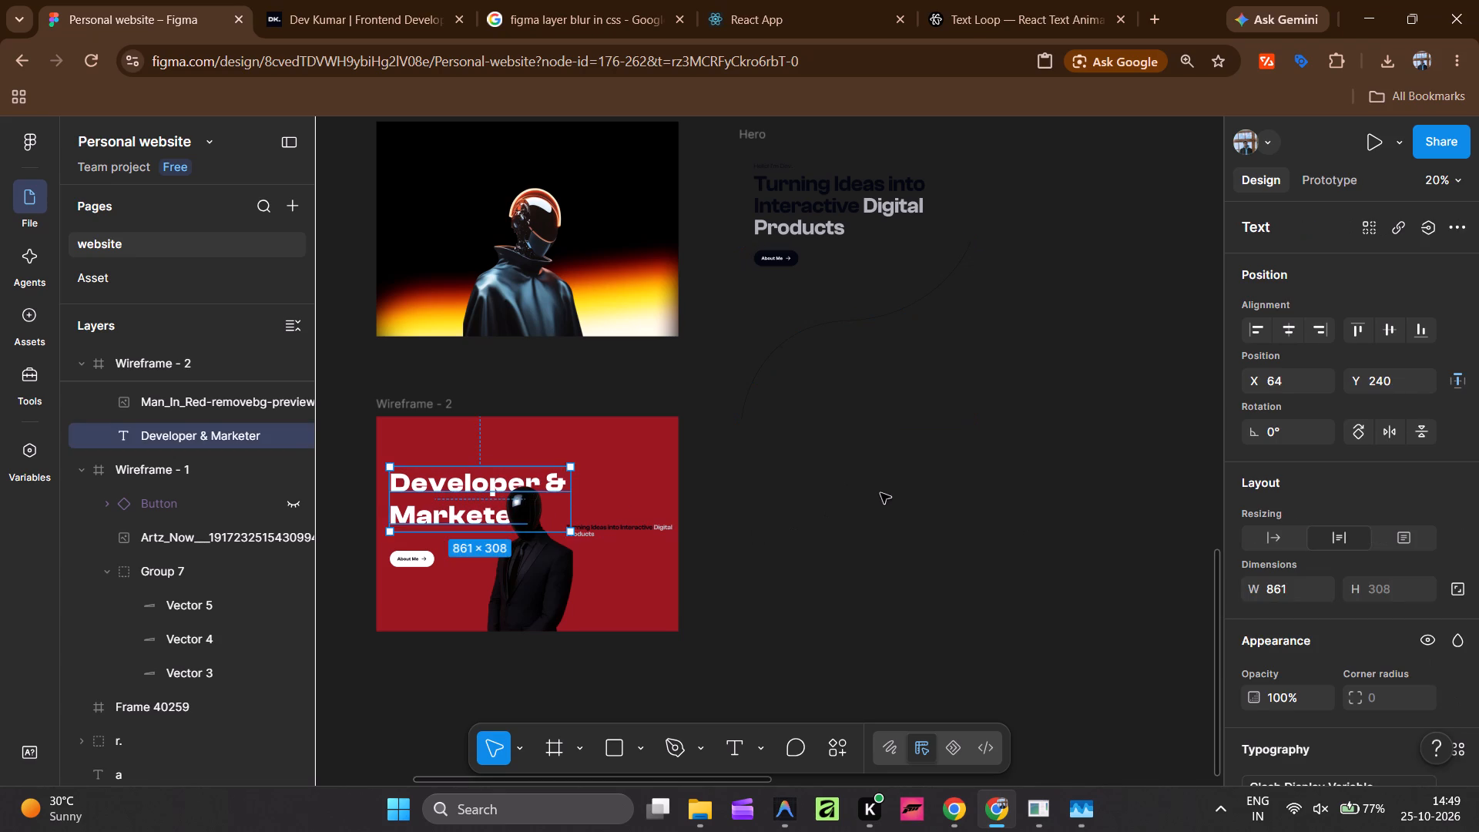
left_click(880, 493)
right_click(850, 475)
left_click(881, 486)
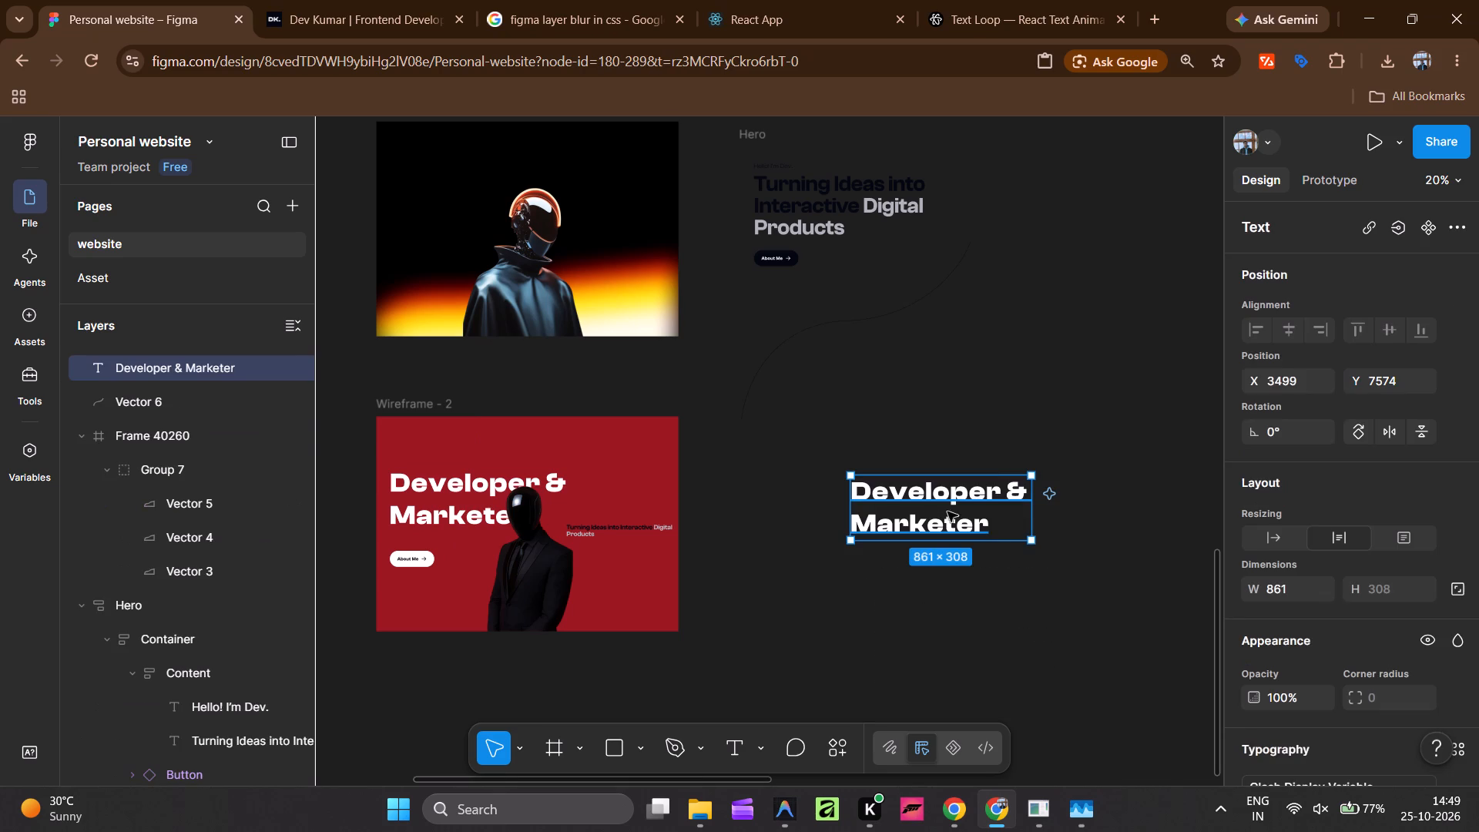
Set the pasted heading's resizing to auto width so it runs on a single line.
left_click(1290, 540)
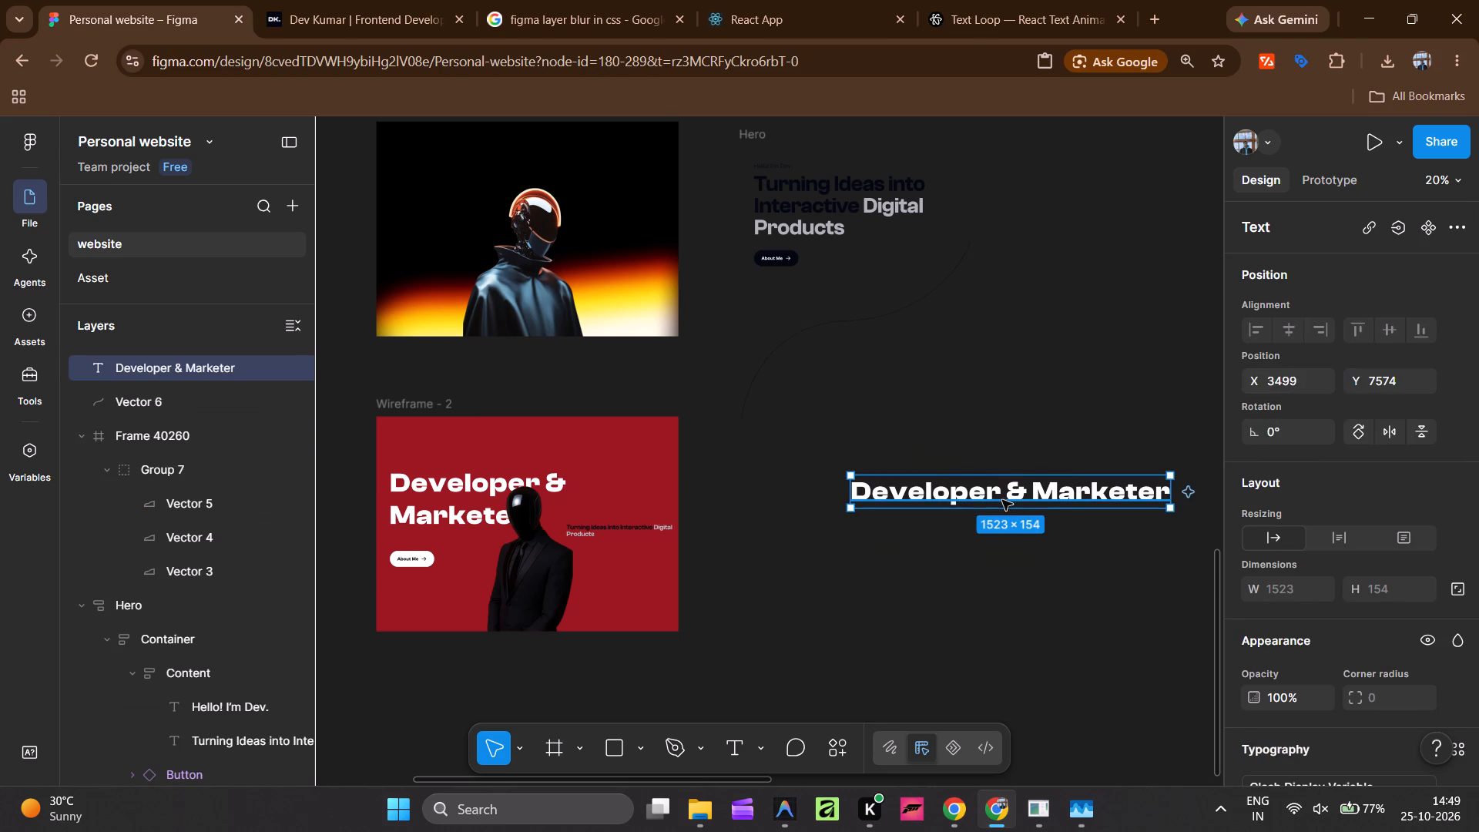
scroll(1347, 508, "down", 7)
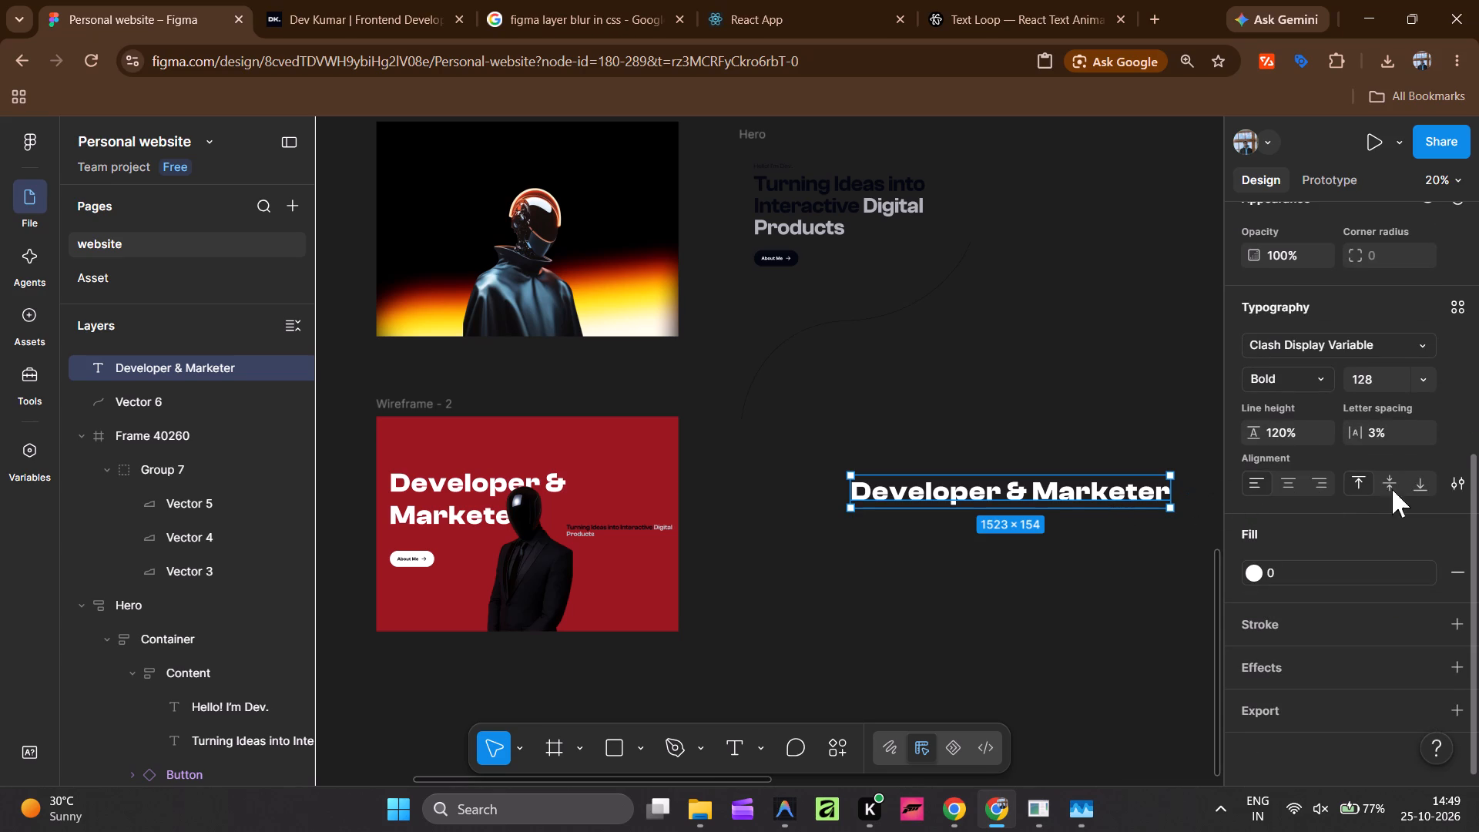
Examine the pasted heading's advanced type settings and available object commands for a way to set text along a curve.
left_click(1456, 478)
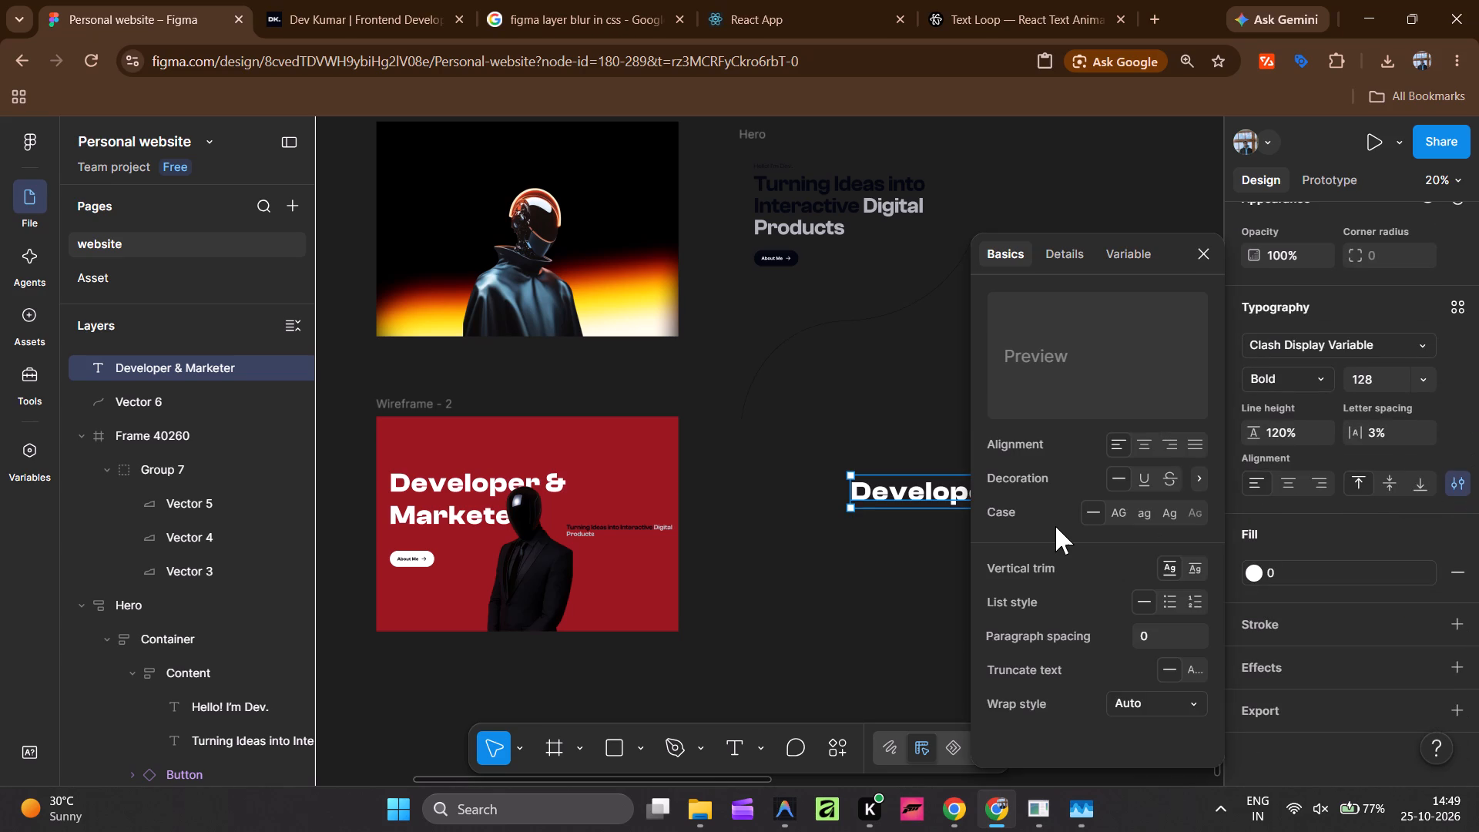
scroll(1055, 528, "down", 3)
left_click(886, 595)
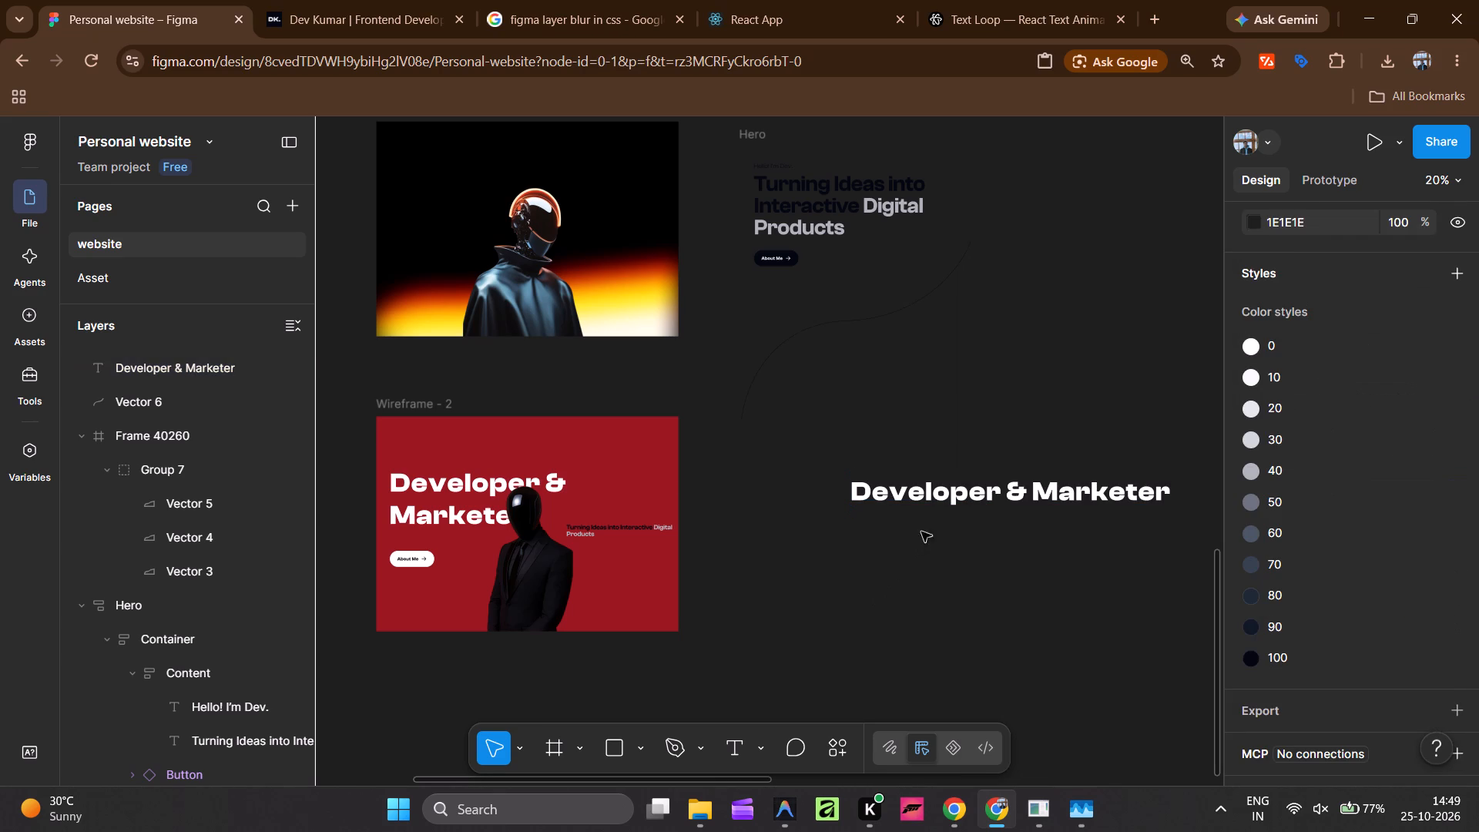
left_click(941, 502)
right_click(944, 498)
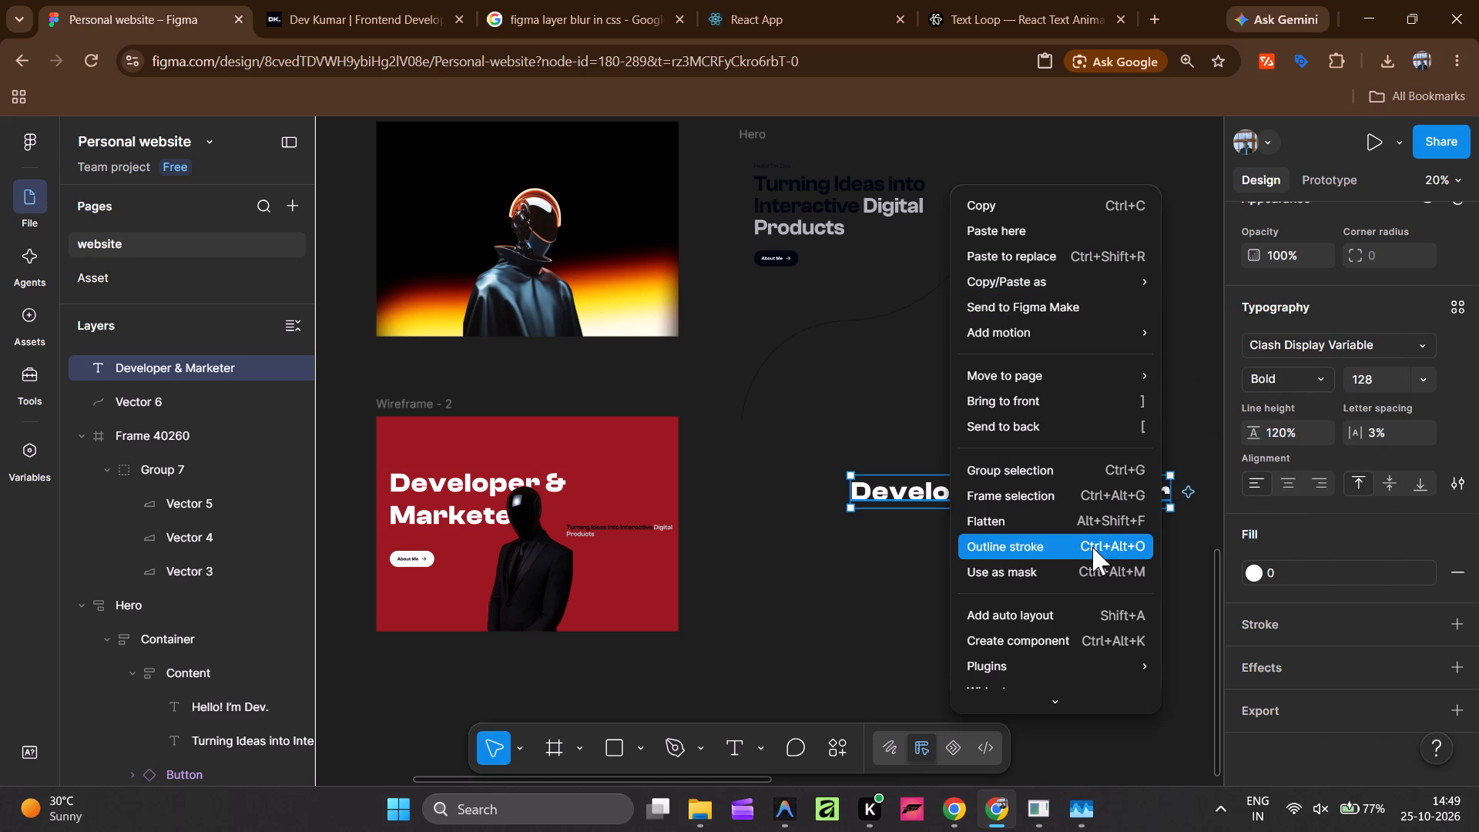
scroll(1092, 549, "down", 2)
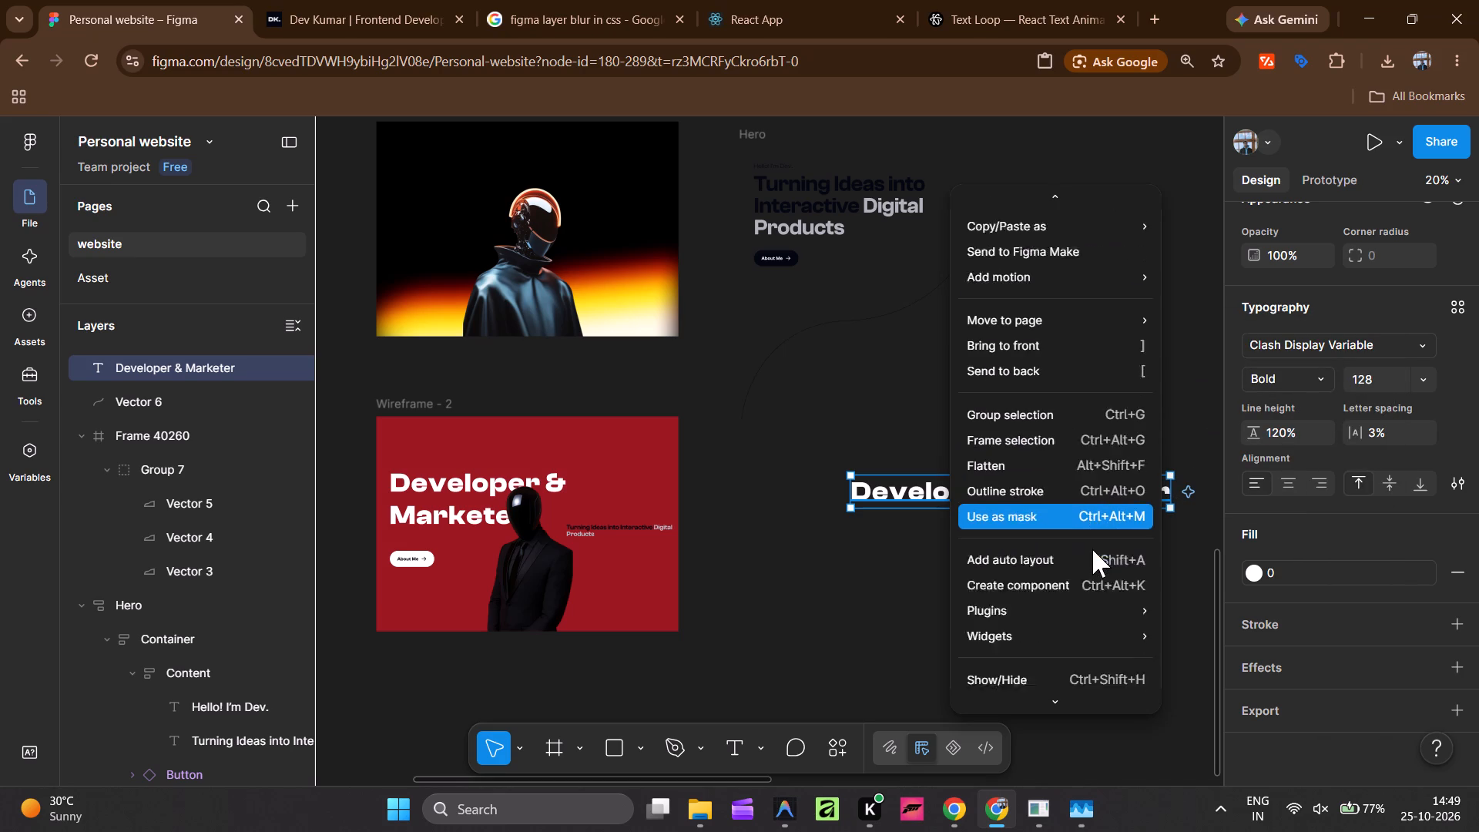
scroll(1092, 549, "down", 2)
left_click(892, 587)
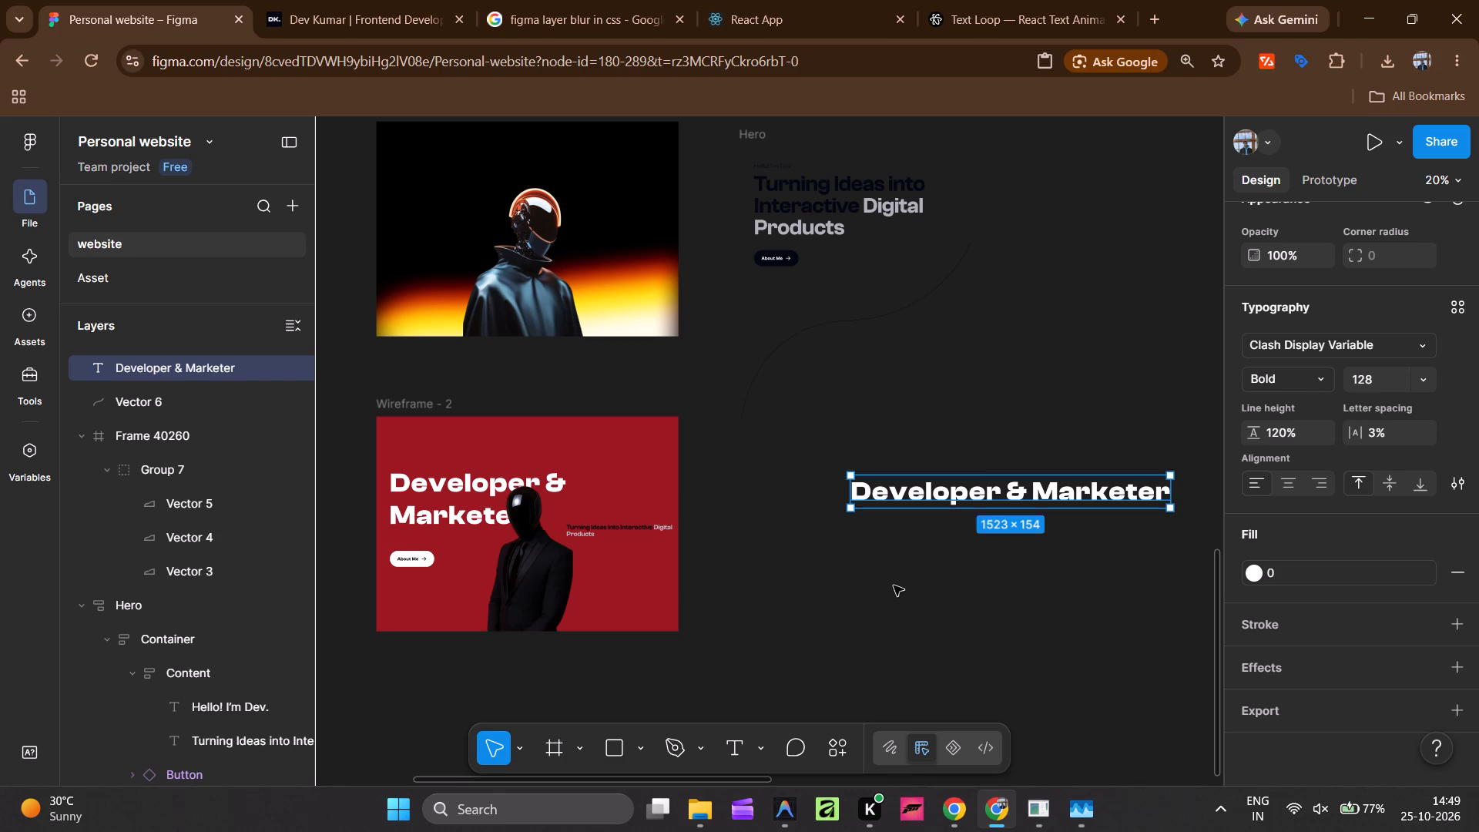
Move the S-shaped curve down so it overlaps the start of the pasted "Developer & Marketer" heading.
left_click_drag(786, 340, 827, 384)
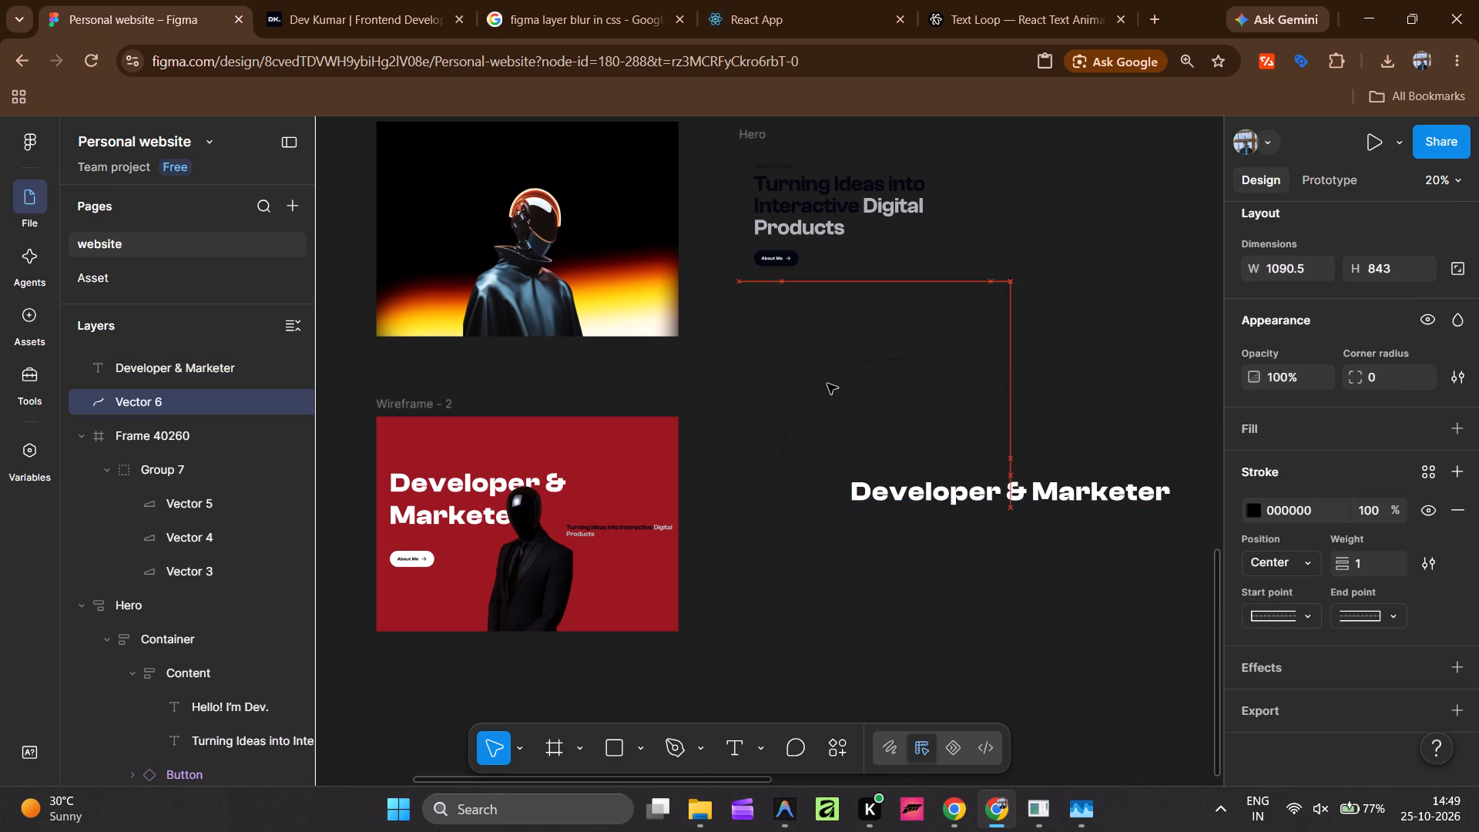
left_click_drag(827, 384, 811, 463)
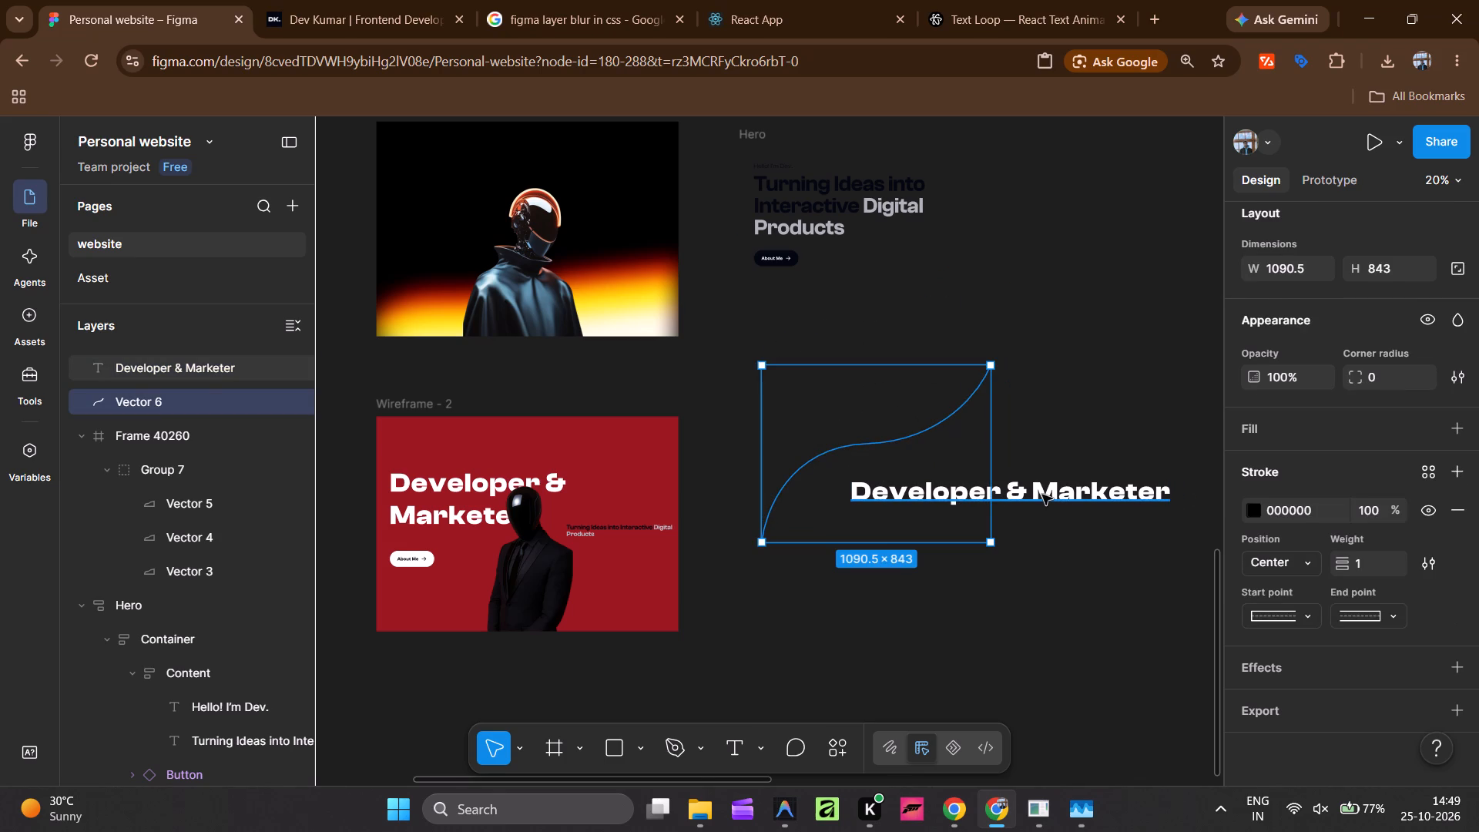
Convert the "Developer & Marketer" heading and the S-shaped curve together to text on path.
left_click(1043, 493, "shift")
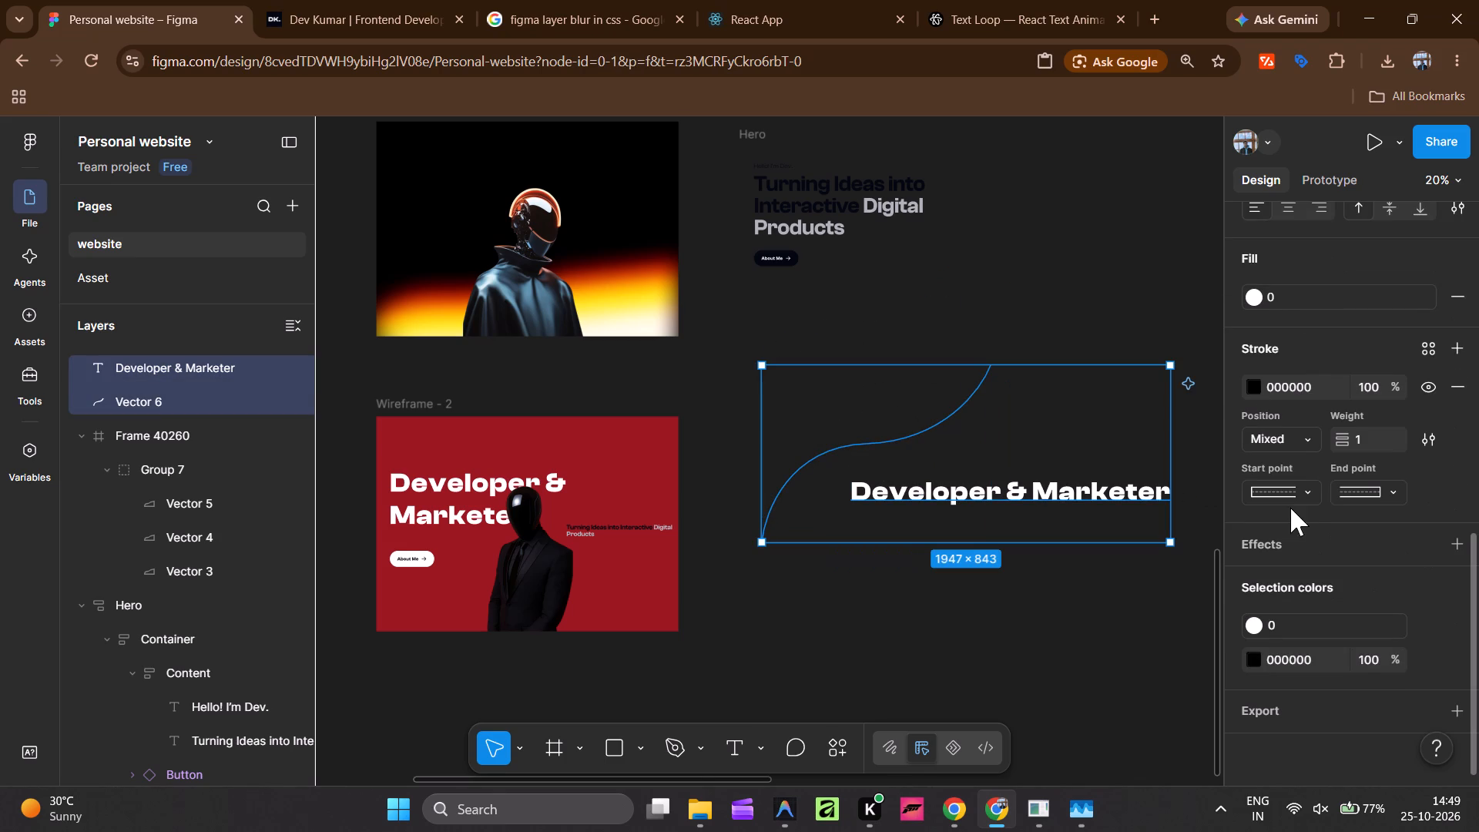
scroll(1306, 505, "down", 4)
scroll(1307, 516, "up", 3)
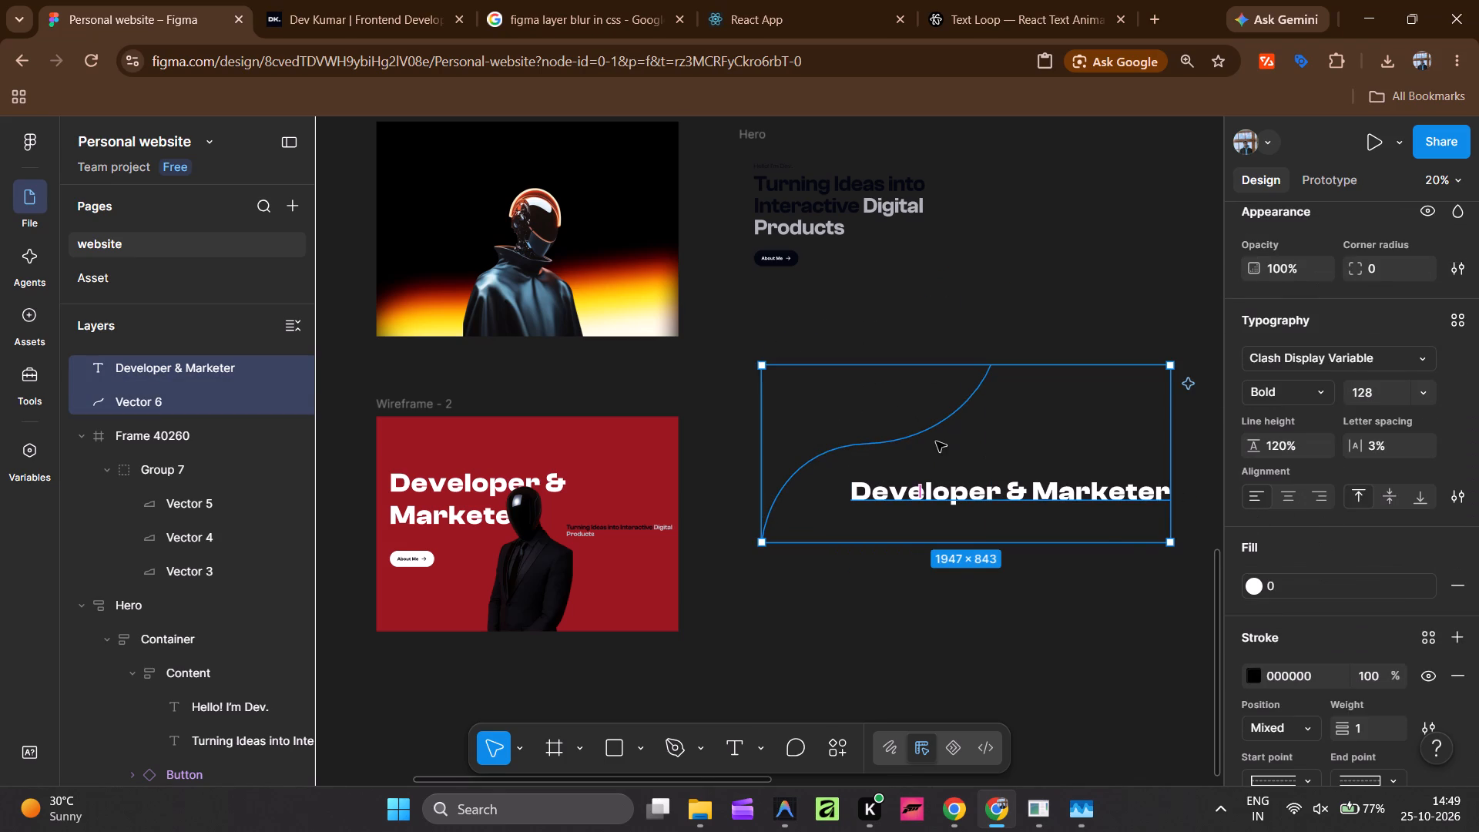
right_click(936, 441)
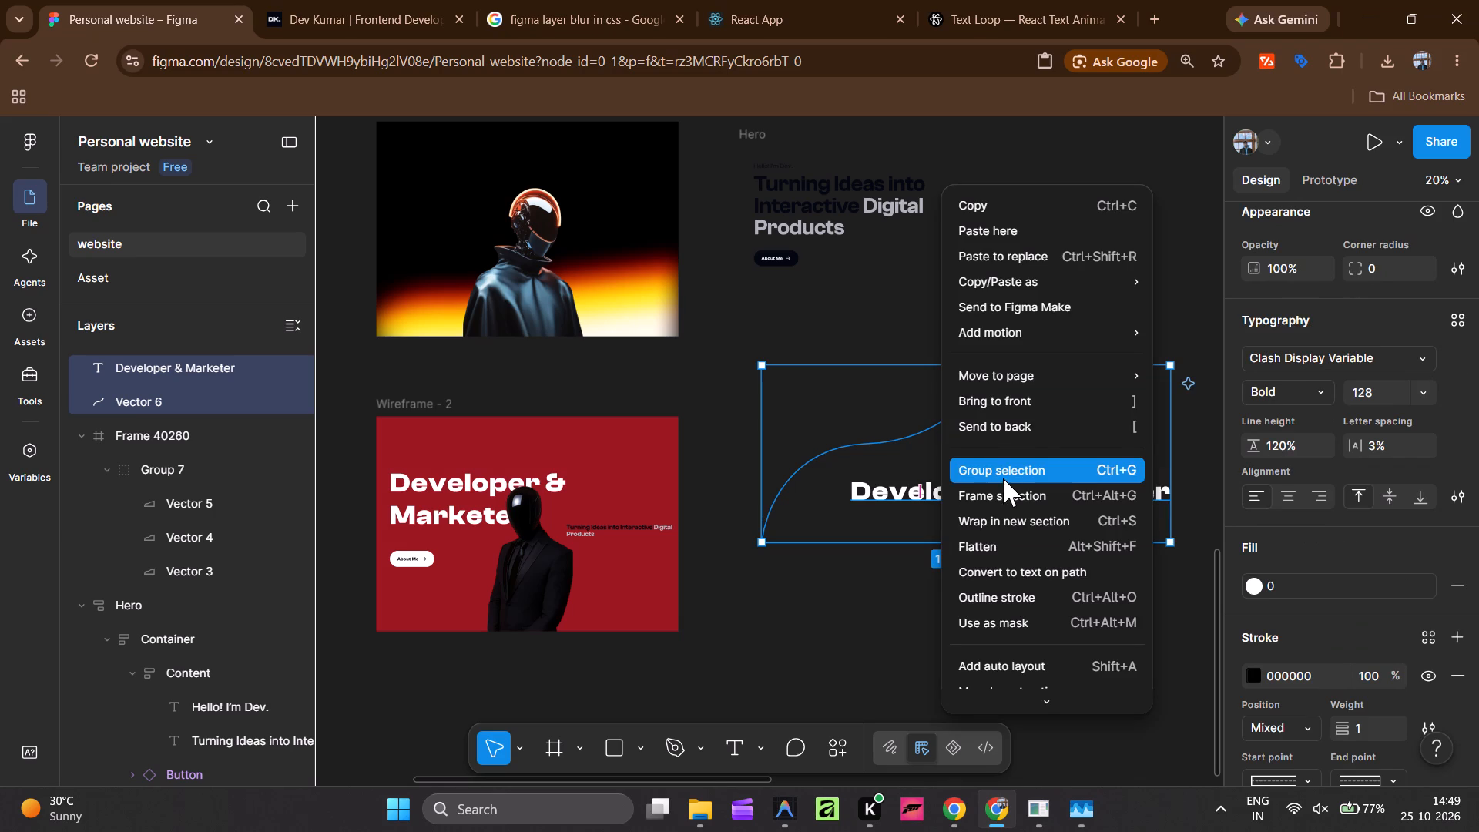
left_click(1035, 564)
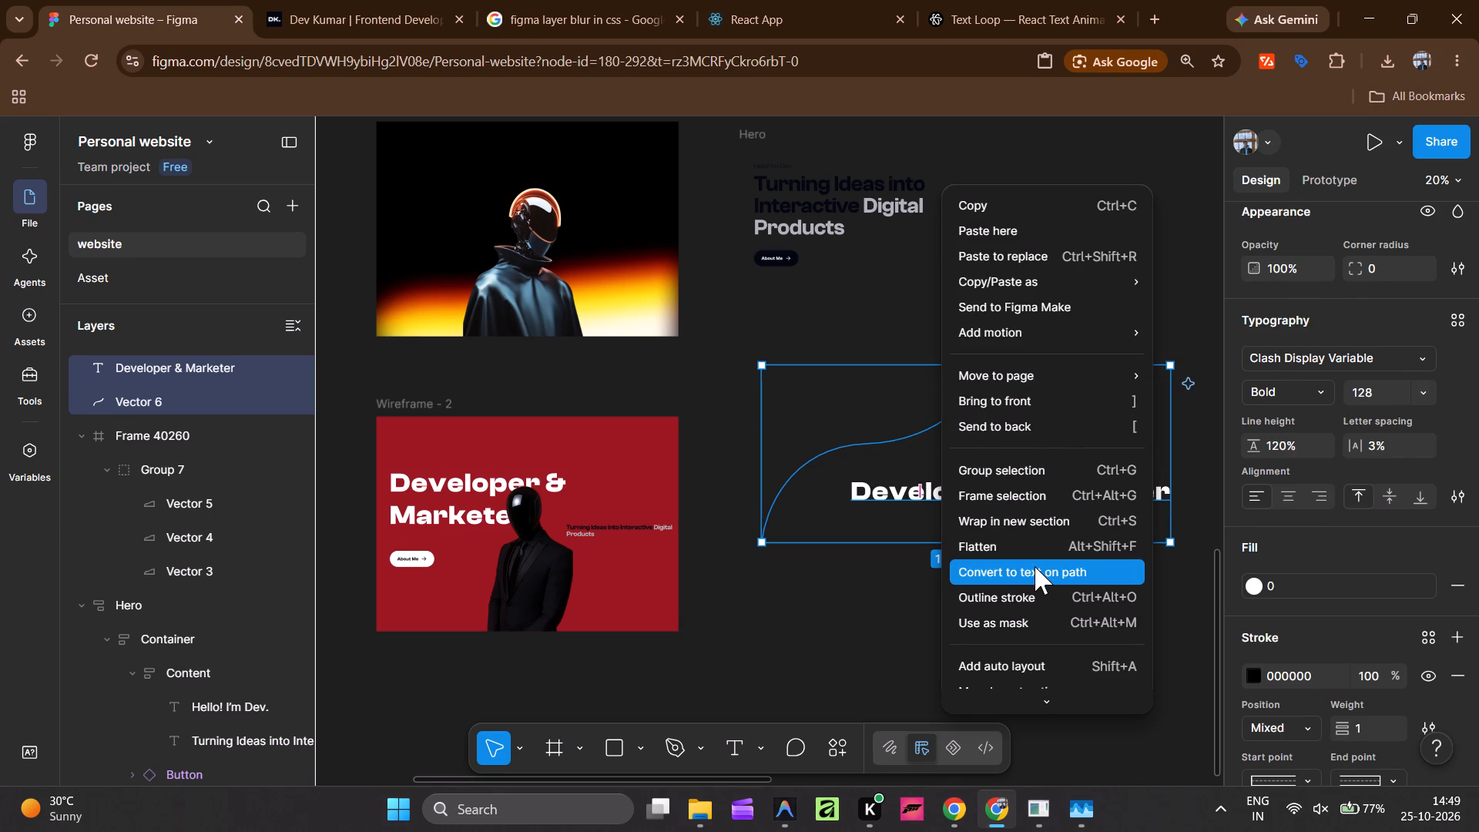
left_click(899, 607)
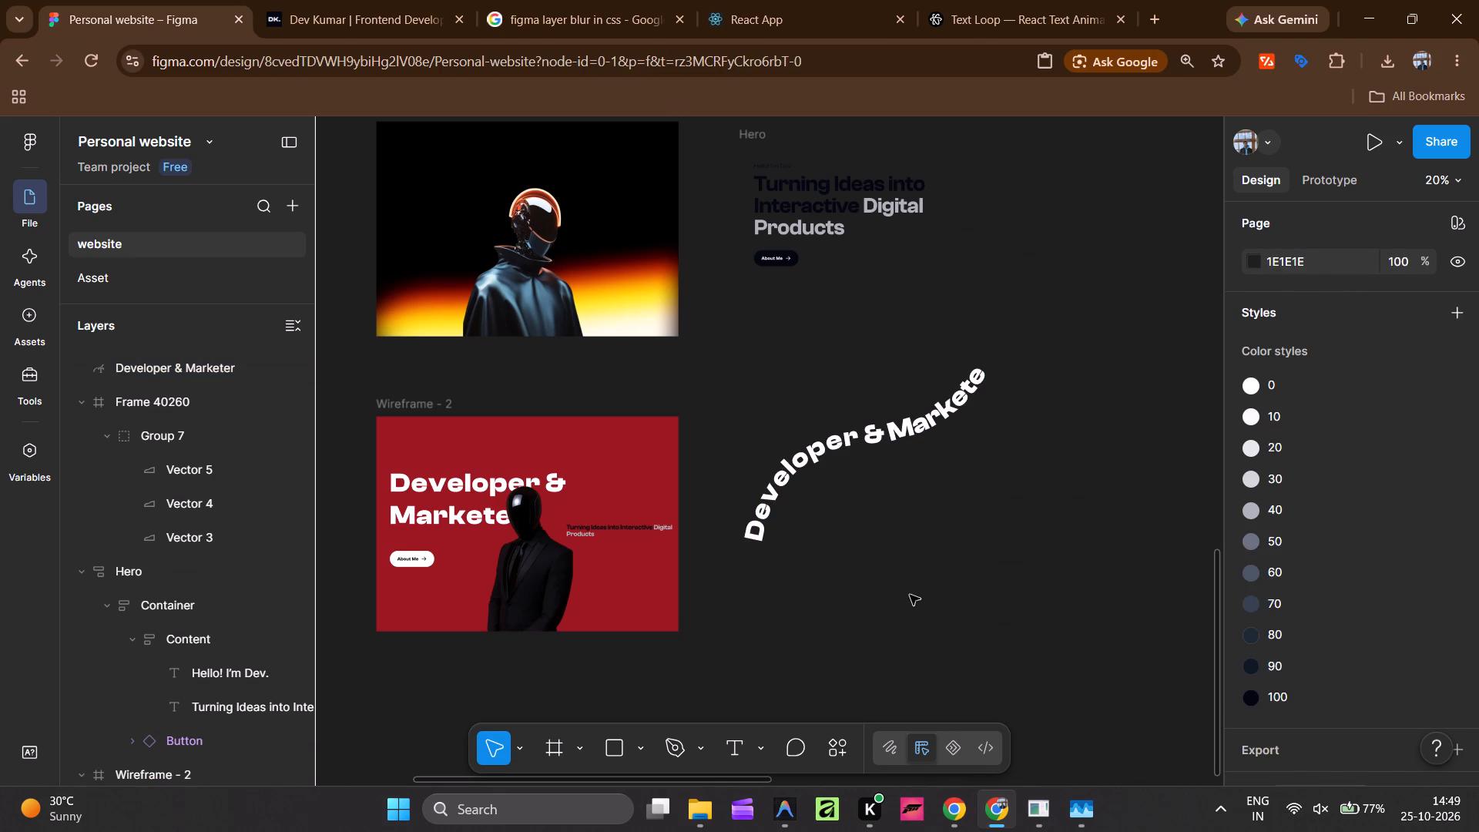
Add two extra letters "rr" to the end of the curved "Developer & Marketer" text.
double_click(971, 391)
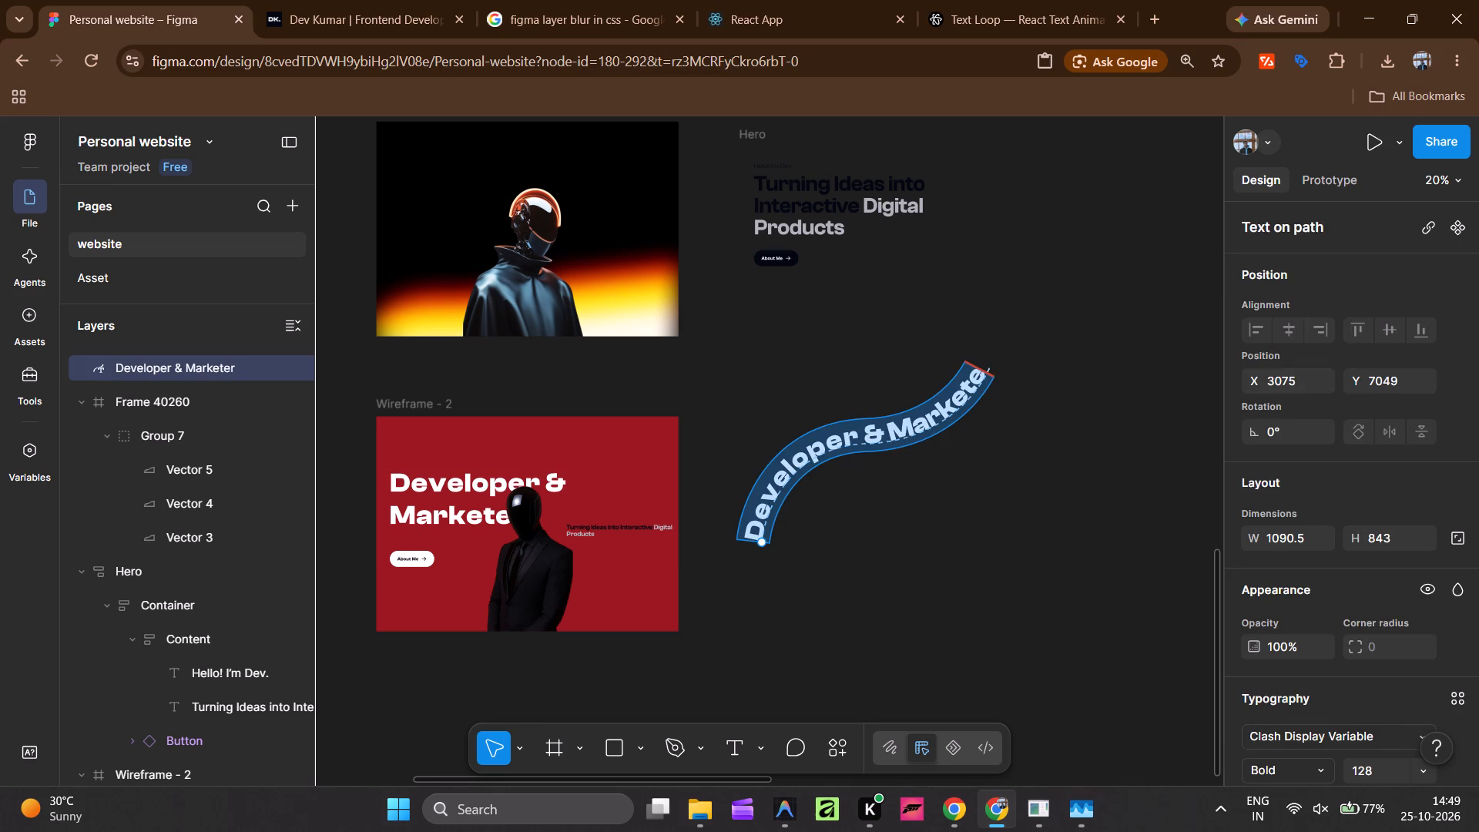
left_click(984, 376)
key("r")
key("r")
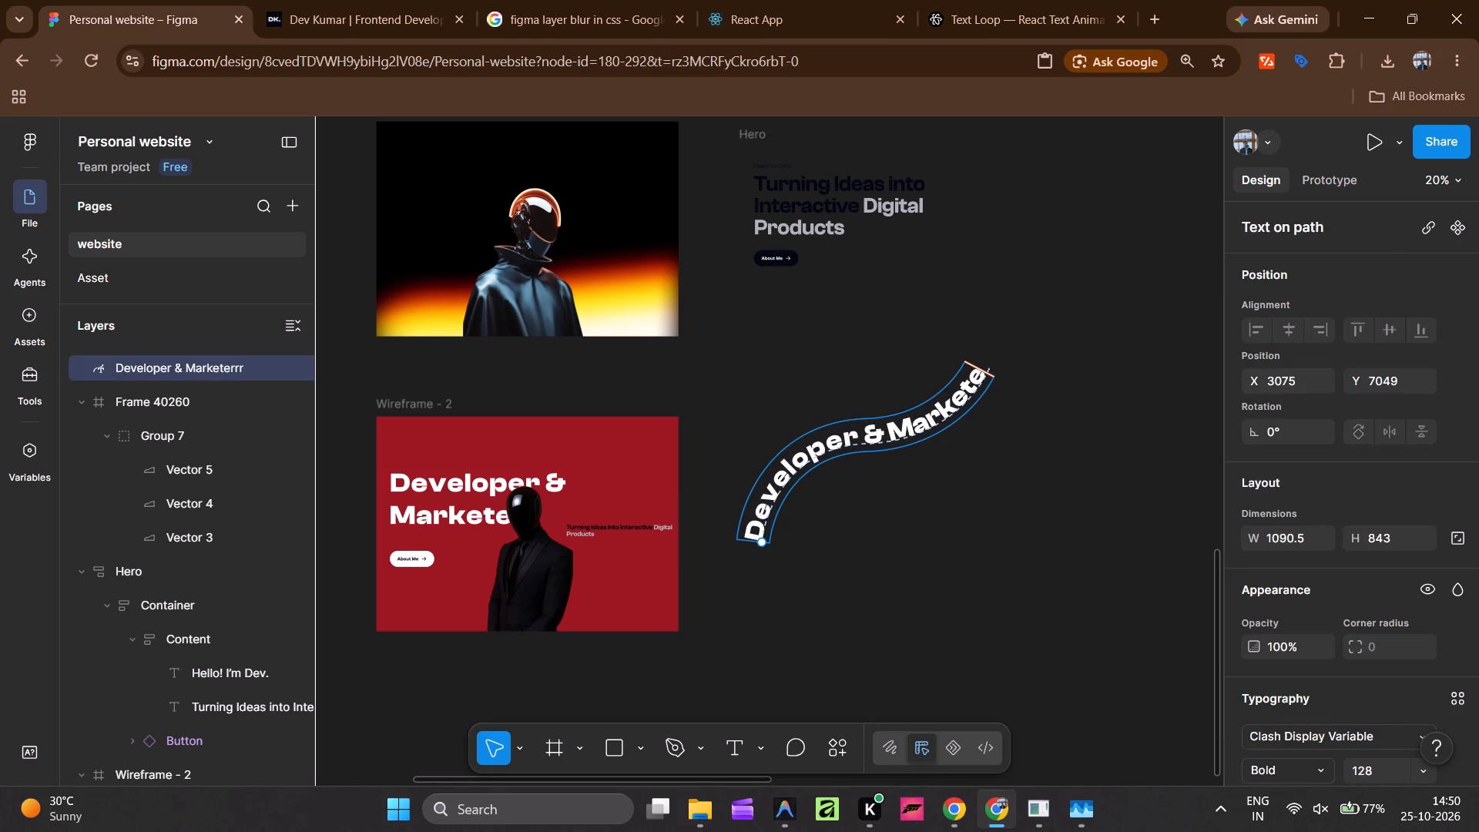
left_click(1015, 367)
Enlarge the curved text's path to about 1318 × 981.
left_click_drag(992, 371, 1041, 335)
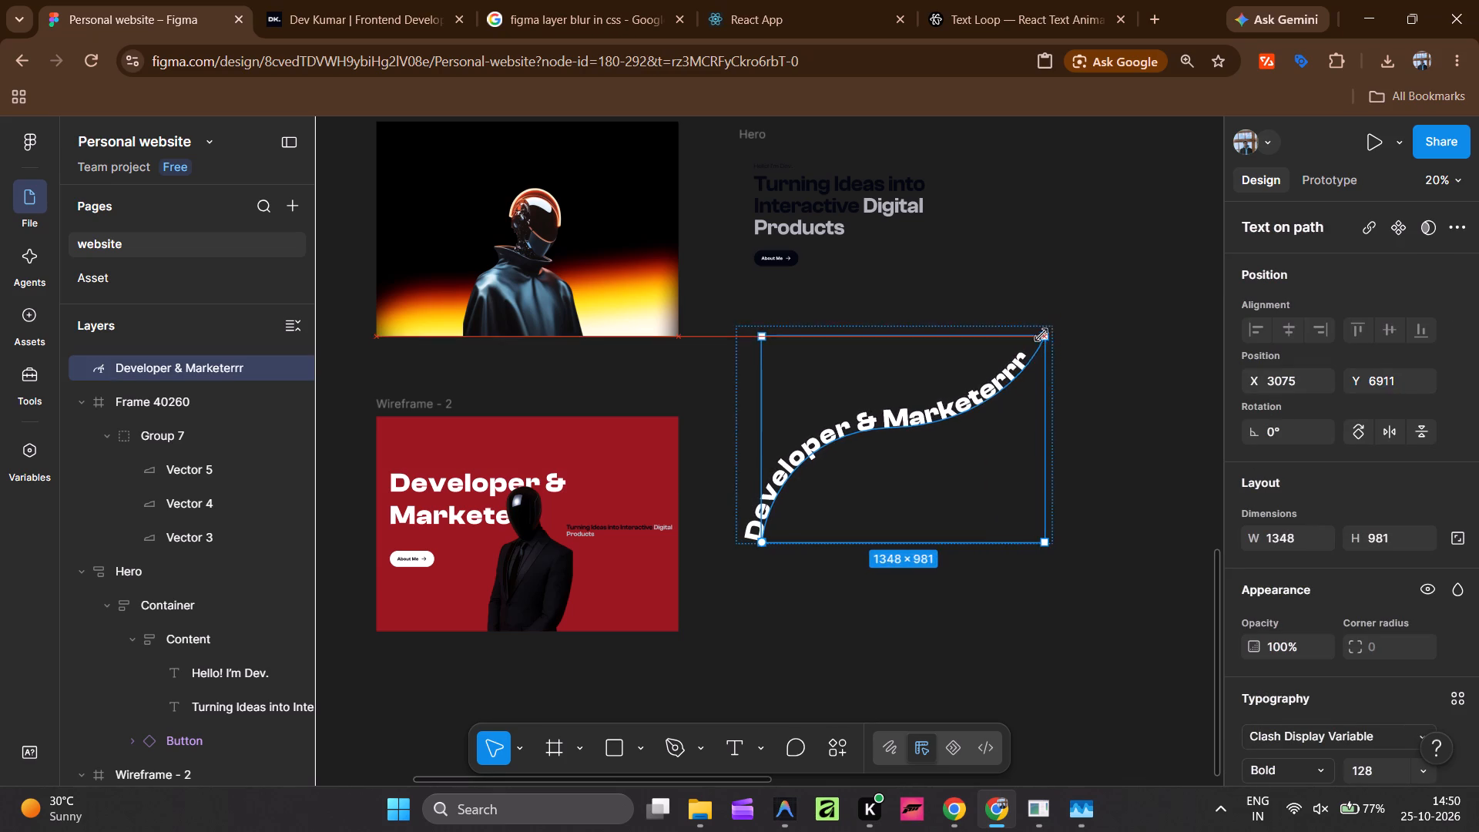
left_click_drag(1041, 335, 1038, 339)
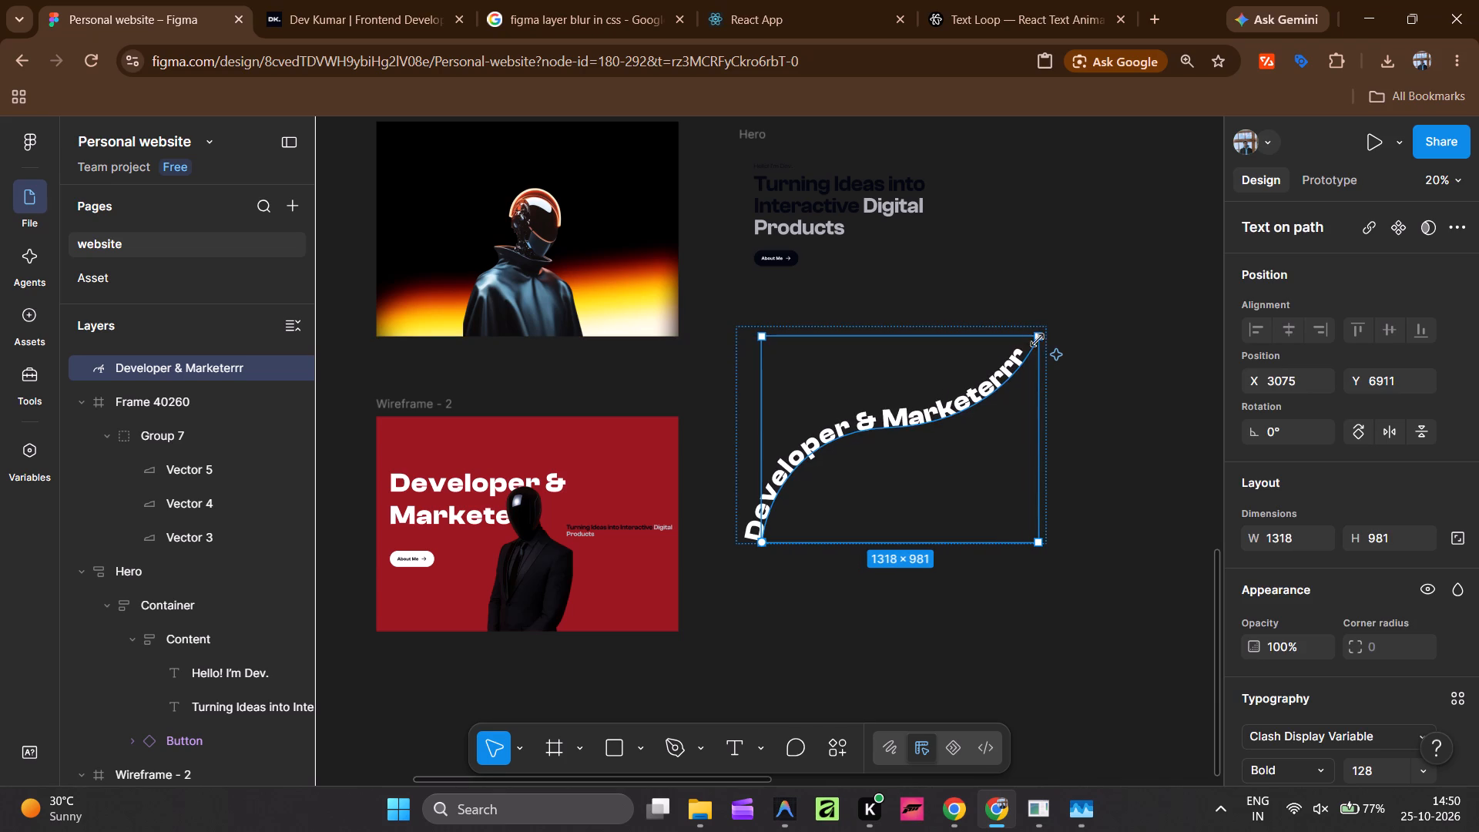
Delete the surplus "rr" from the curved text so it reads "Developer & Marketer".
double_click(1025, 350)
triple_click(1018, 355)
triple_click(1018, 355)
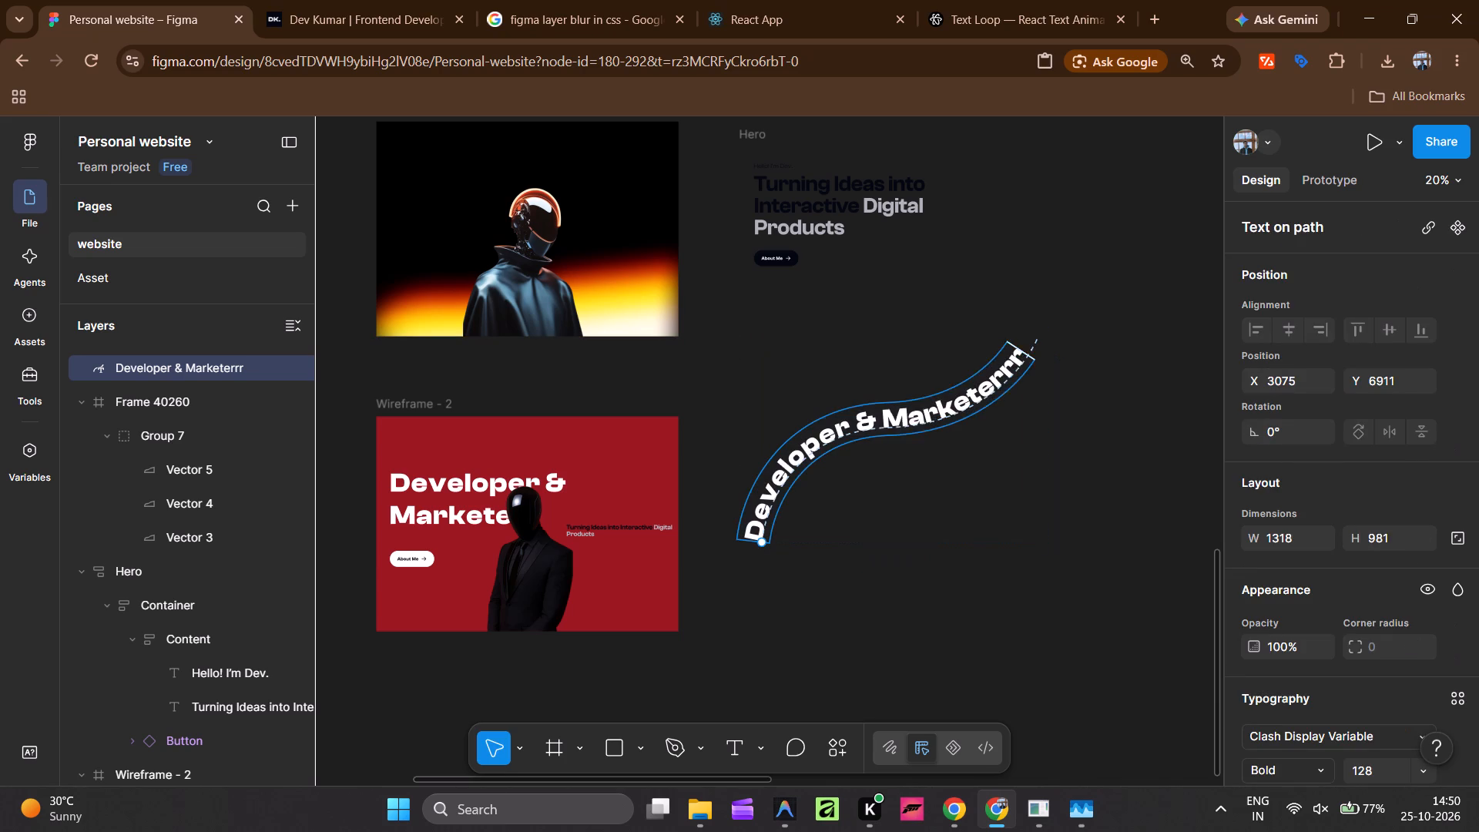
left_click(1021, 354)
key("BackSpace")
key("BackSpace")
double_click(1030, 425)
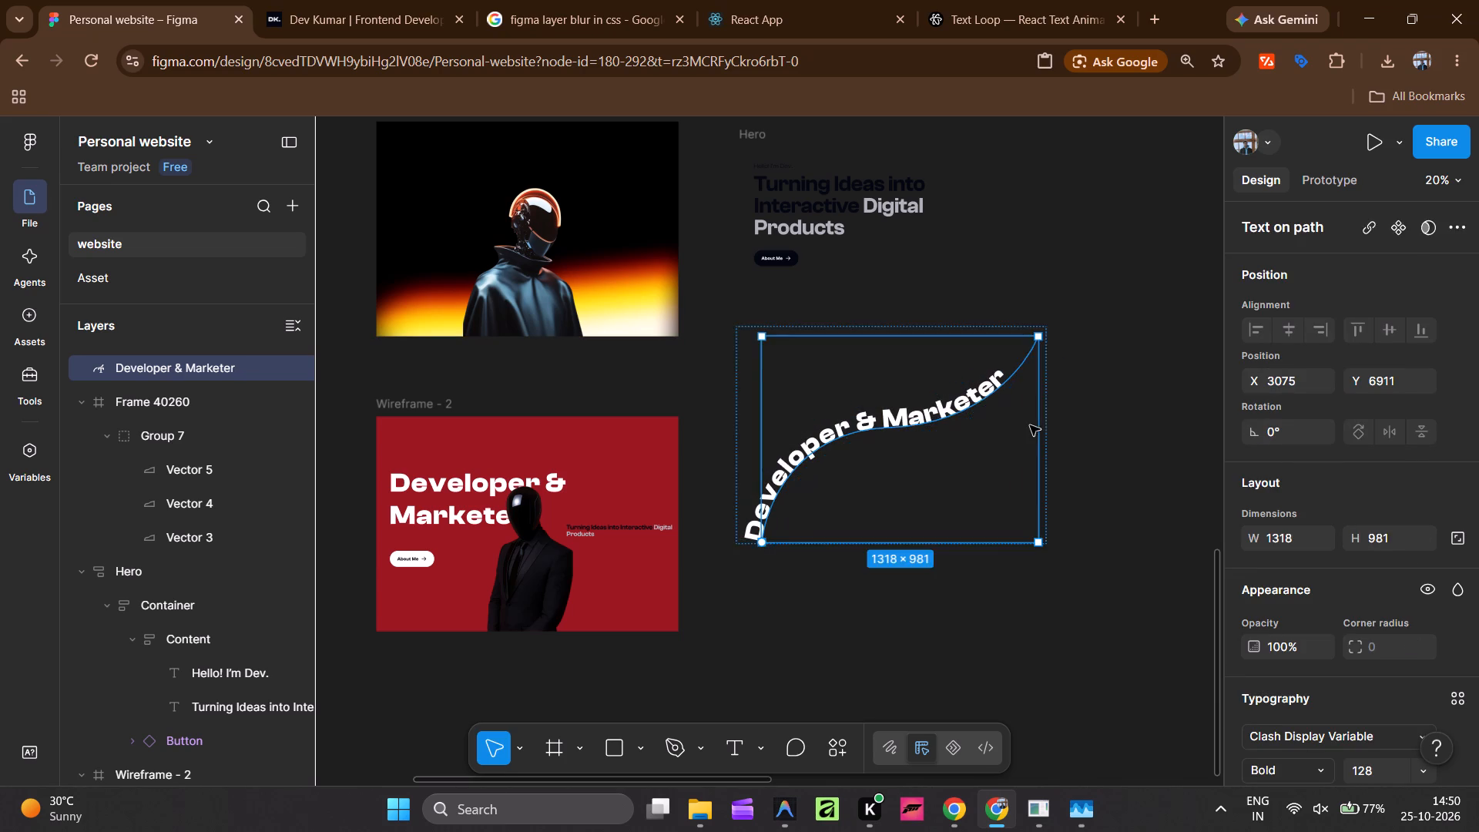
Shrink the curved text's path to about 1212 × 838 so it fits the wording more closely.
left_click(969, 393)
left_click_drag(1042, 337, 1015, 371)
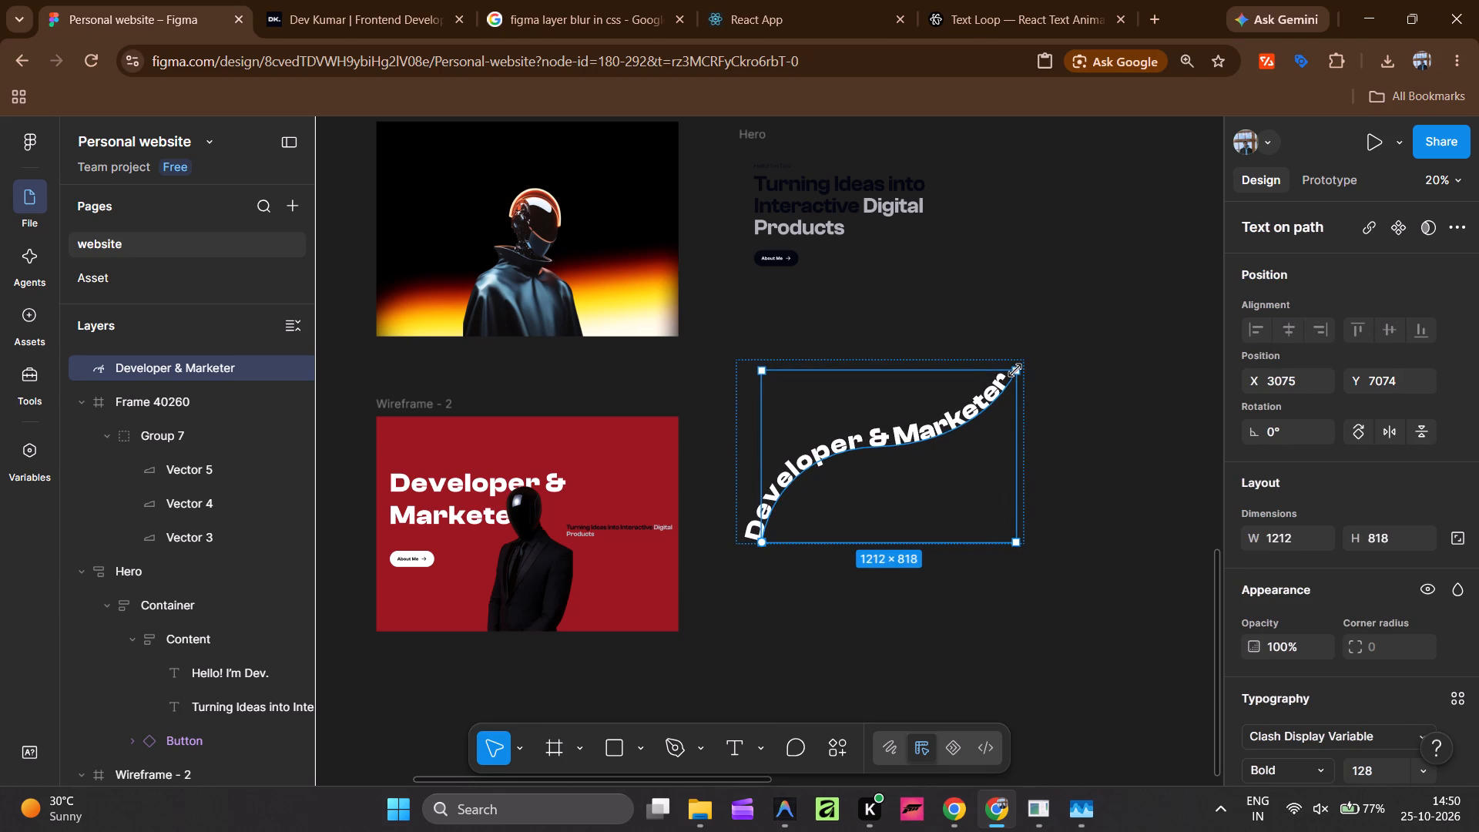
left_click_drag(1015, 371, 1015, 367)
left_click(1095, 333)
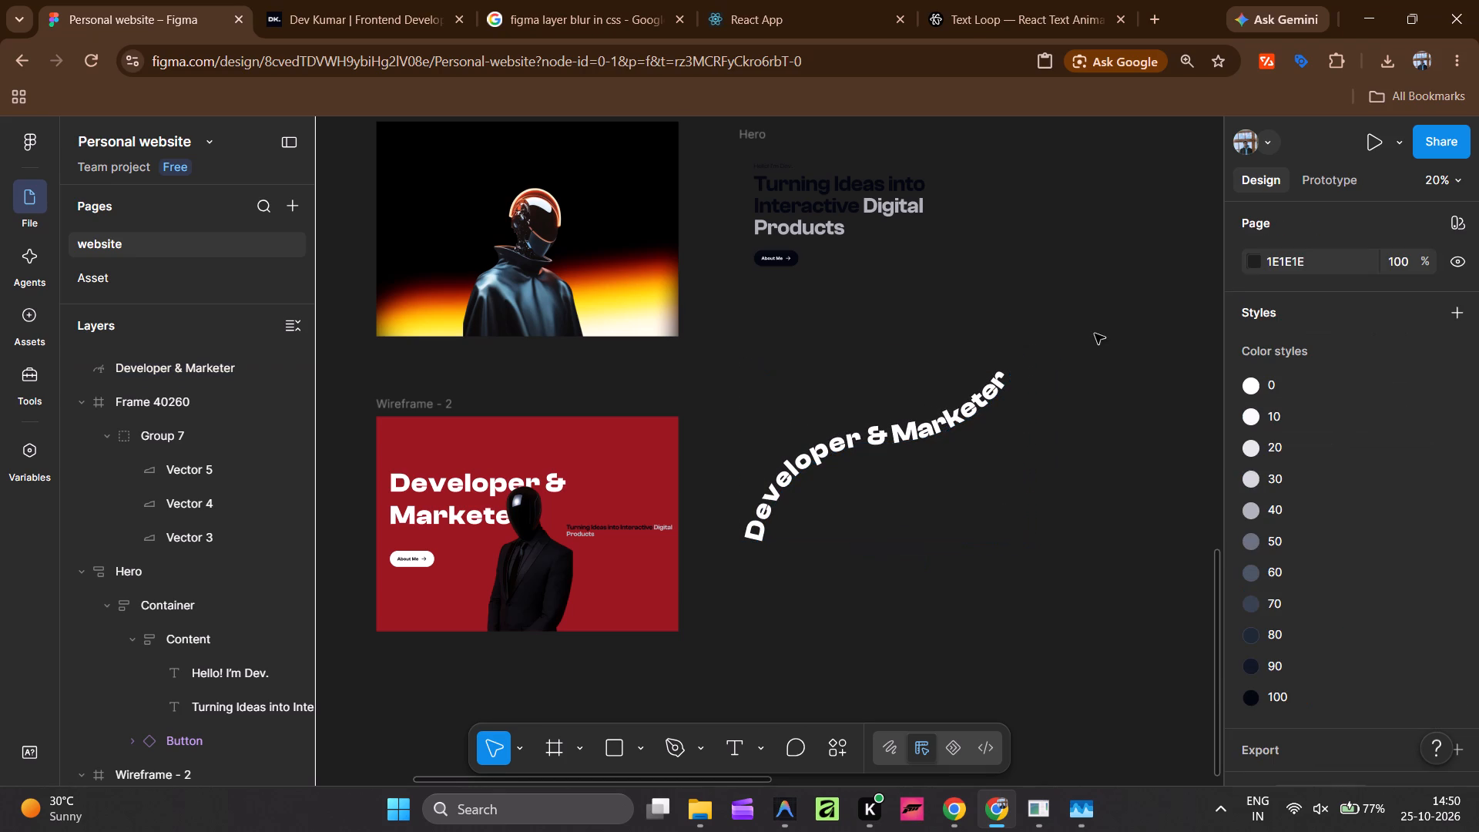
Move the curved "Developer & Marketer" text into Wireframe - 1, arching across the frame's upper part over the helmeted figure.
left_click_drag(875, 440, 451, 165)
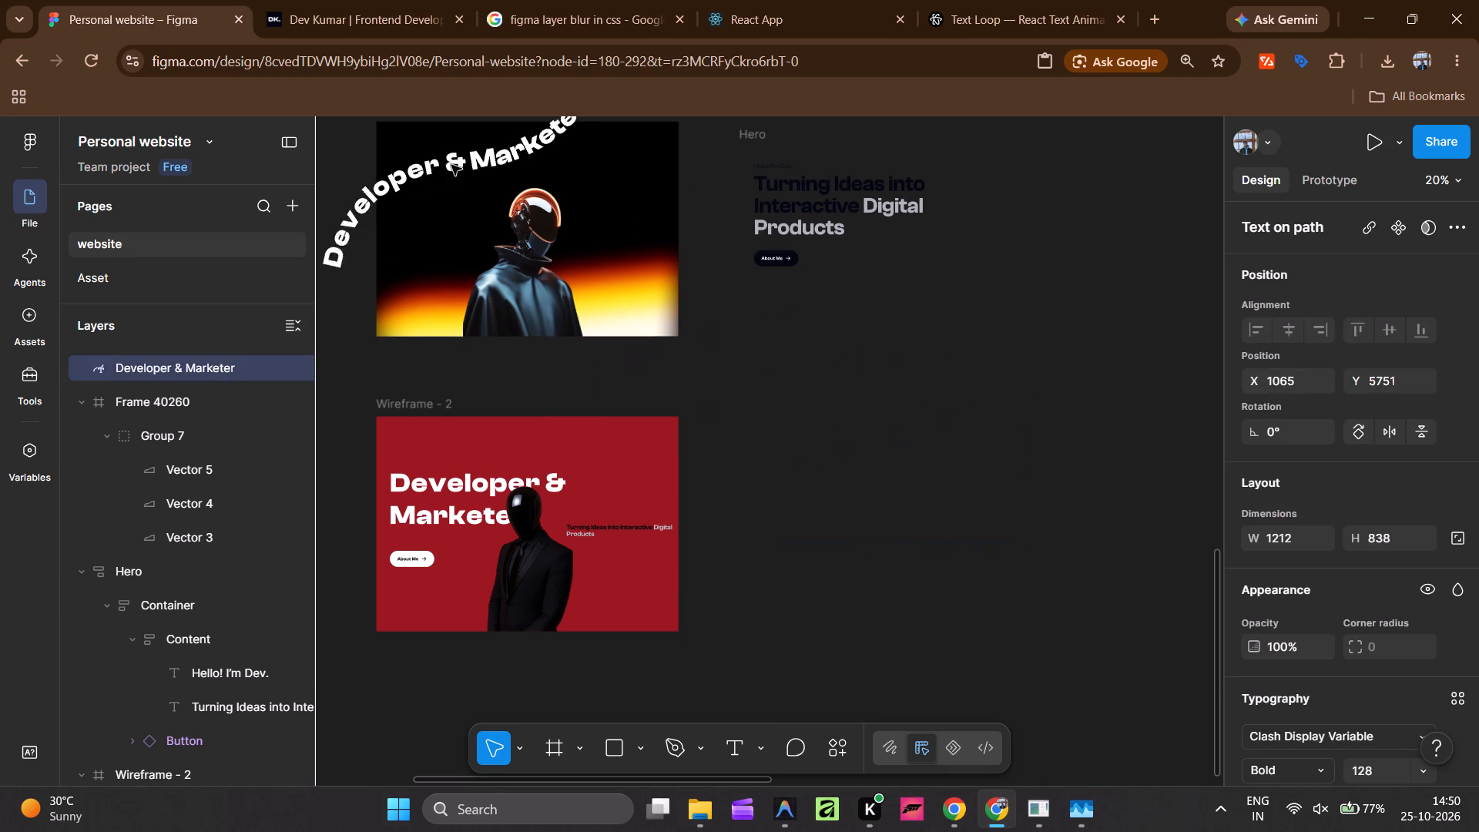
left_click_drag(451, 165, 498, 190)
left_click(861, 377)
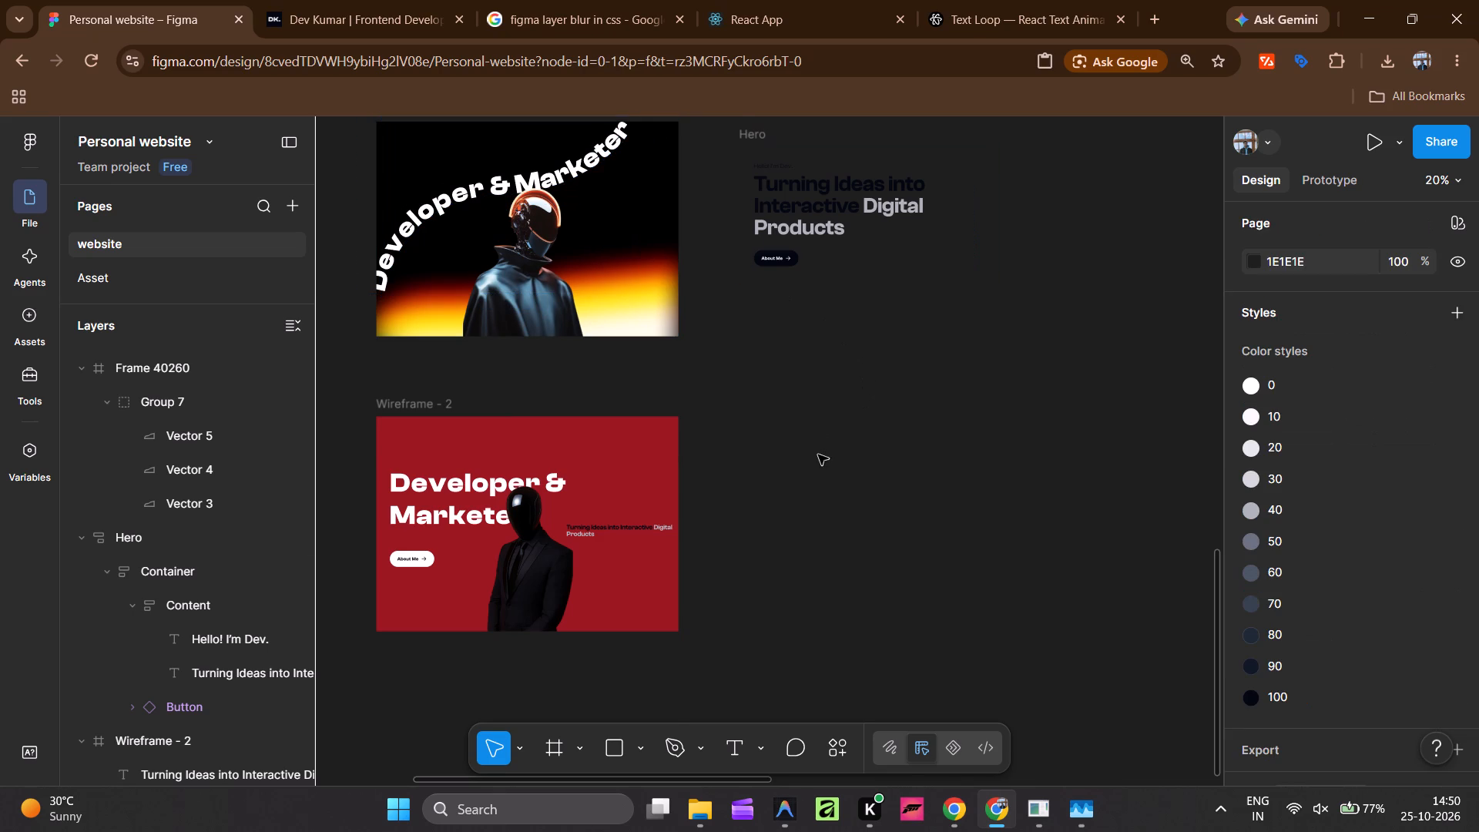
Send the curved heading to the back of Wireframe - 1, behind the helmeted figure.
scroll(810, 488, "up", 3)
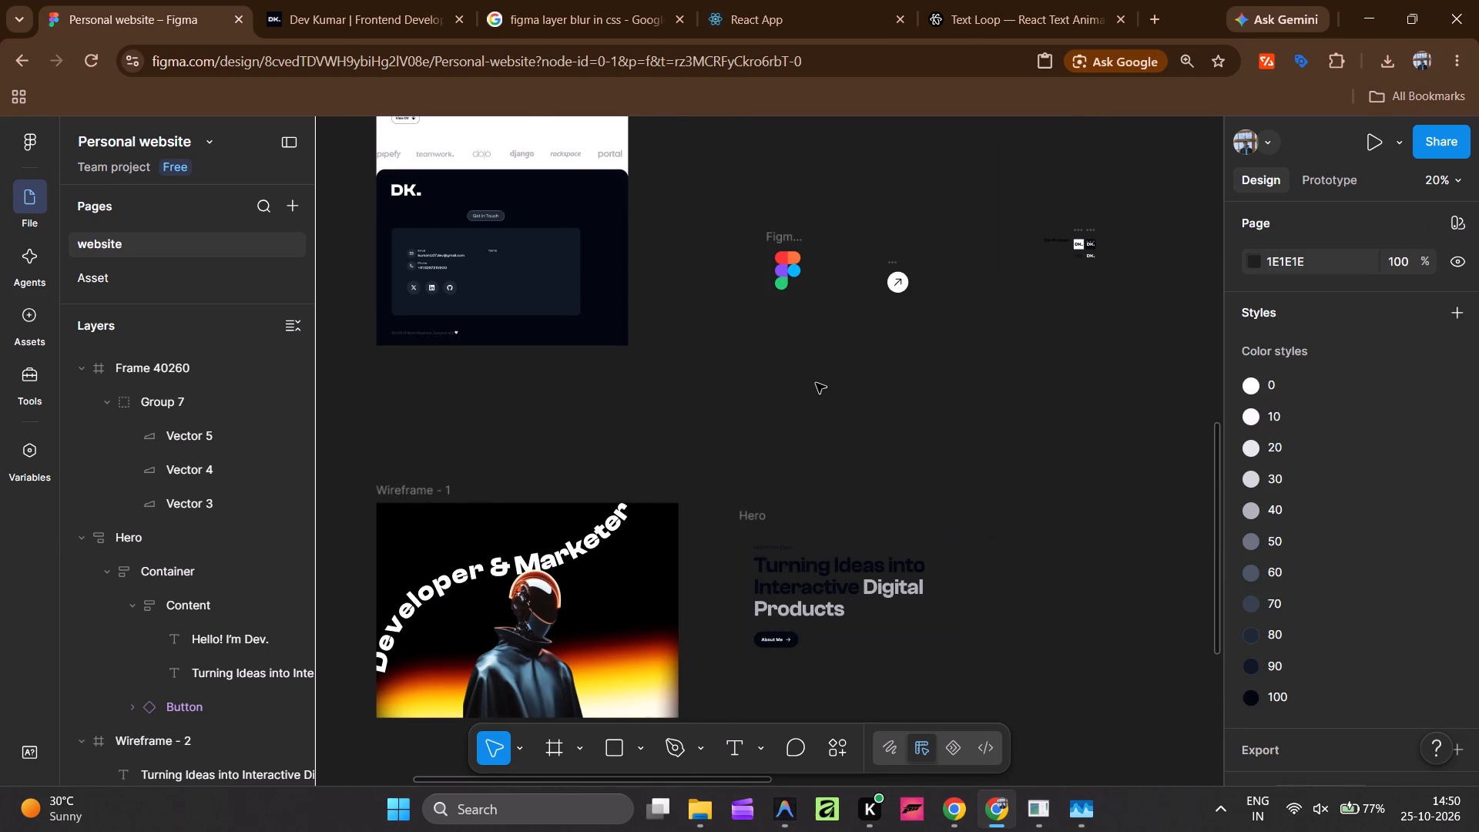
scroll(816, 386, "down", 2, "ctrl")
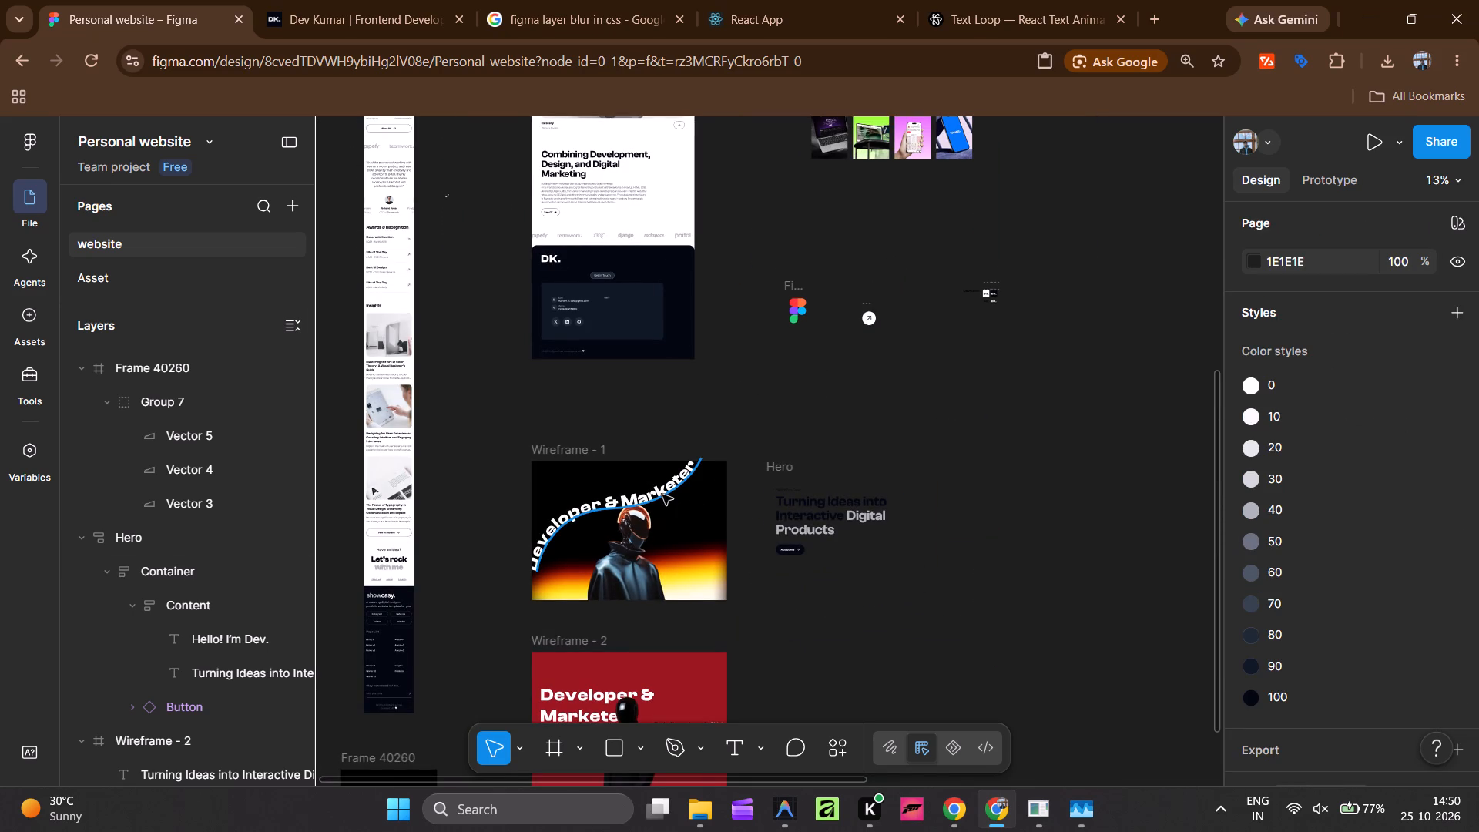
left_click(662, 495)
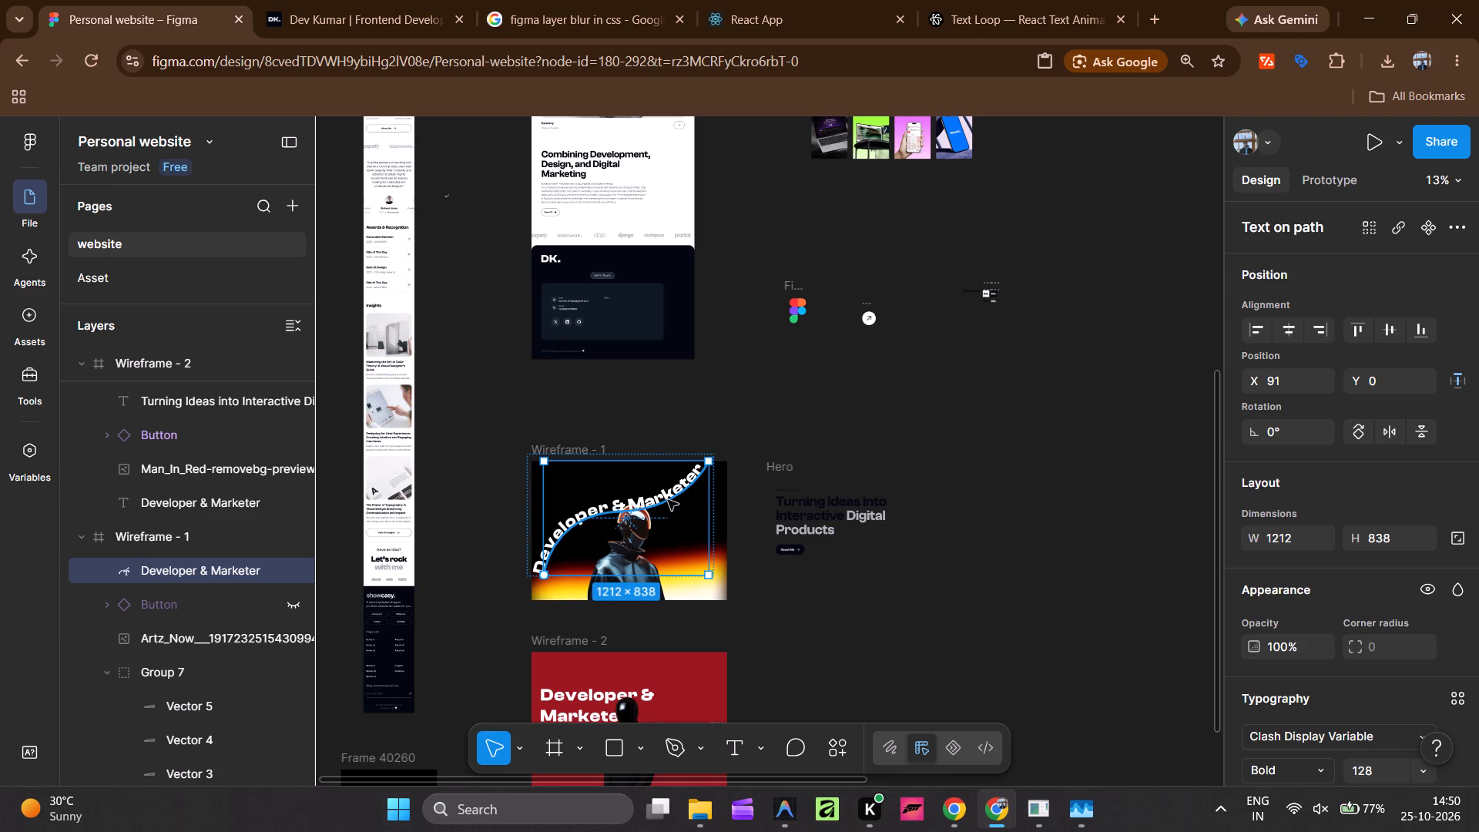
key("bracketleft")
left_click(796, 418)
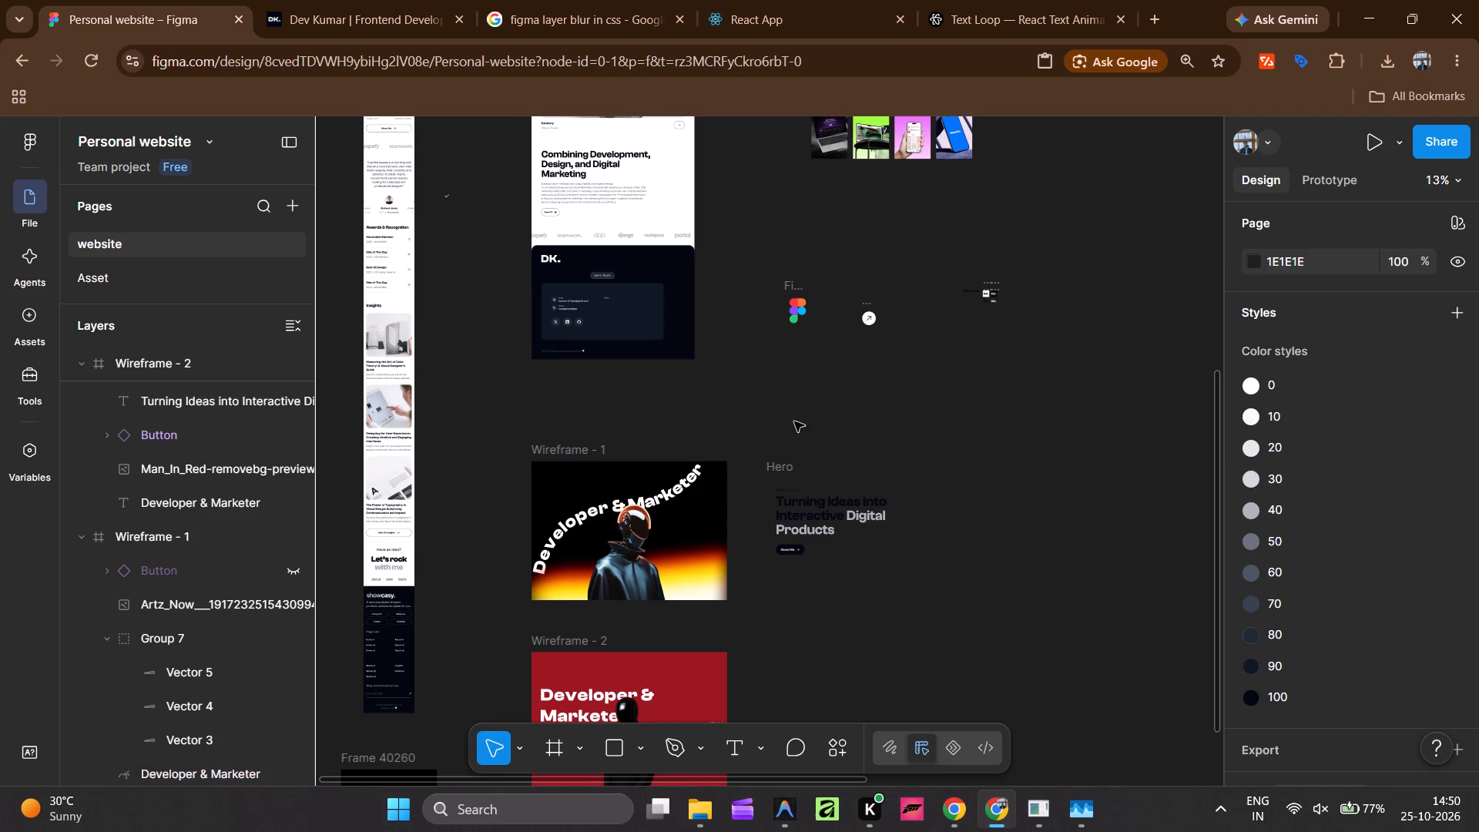
Review the curved heading in Wireframe - 1 against the local portfolio site and the React Bits Text Loop example.
scroll(847, 628, "up", 3, "ctrl")
scroll(998, 542, "up", 2, "shift")
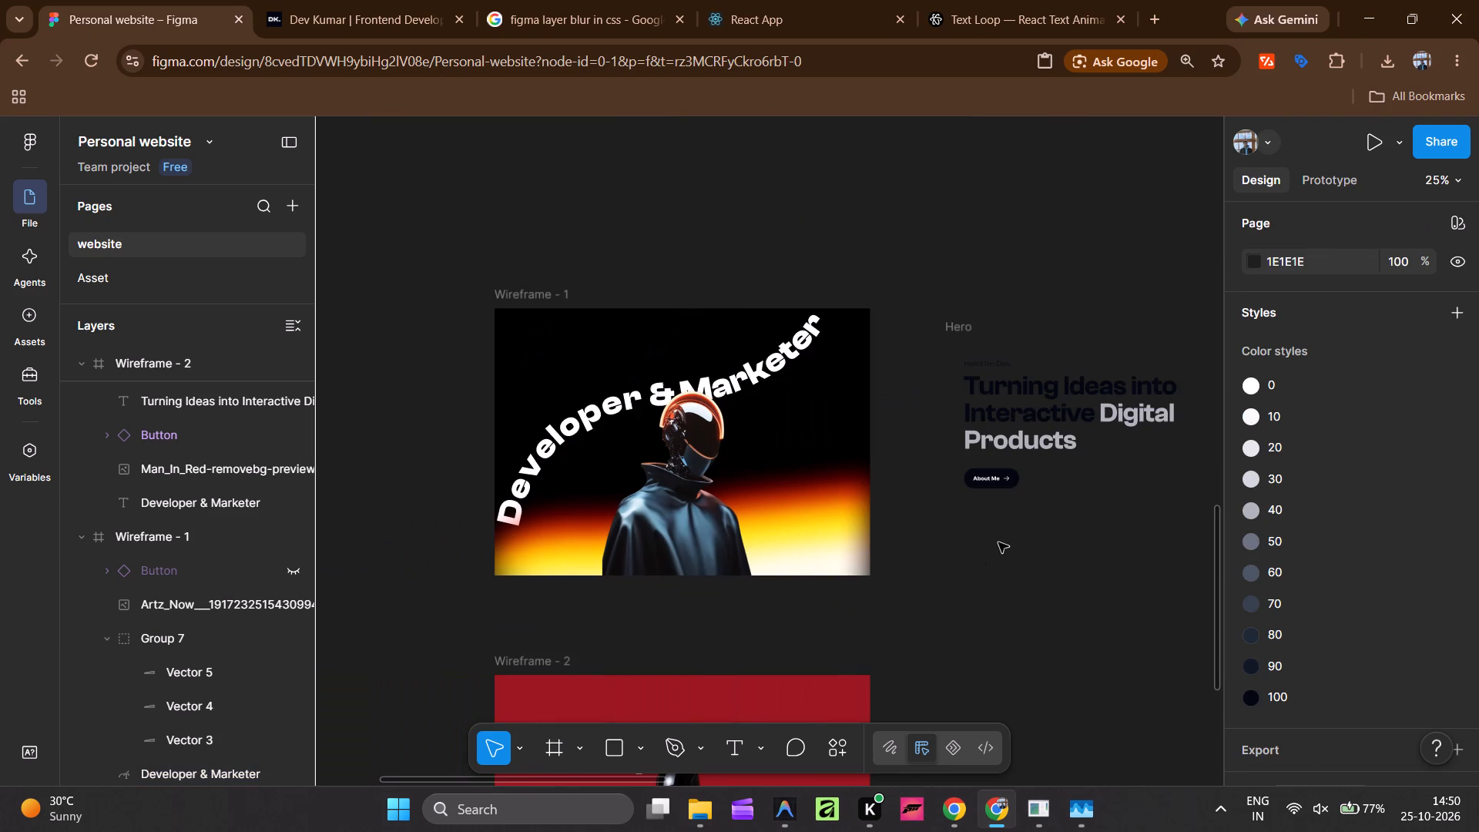
scroll(998, 541, "up", 1)
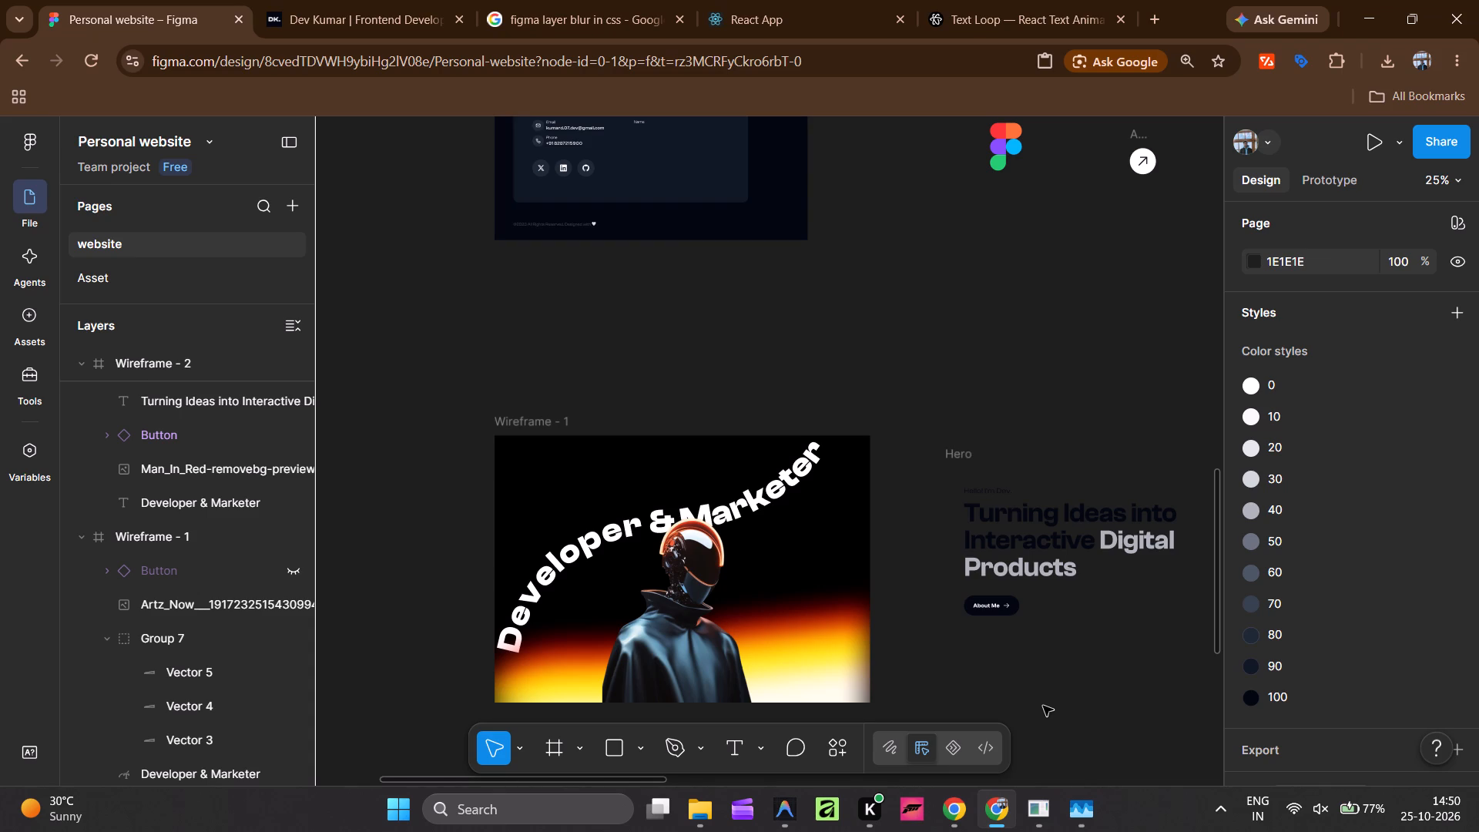
scroll(1005, 549, "down", 1)
left_click(340, 17)
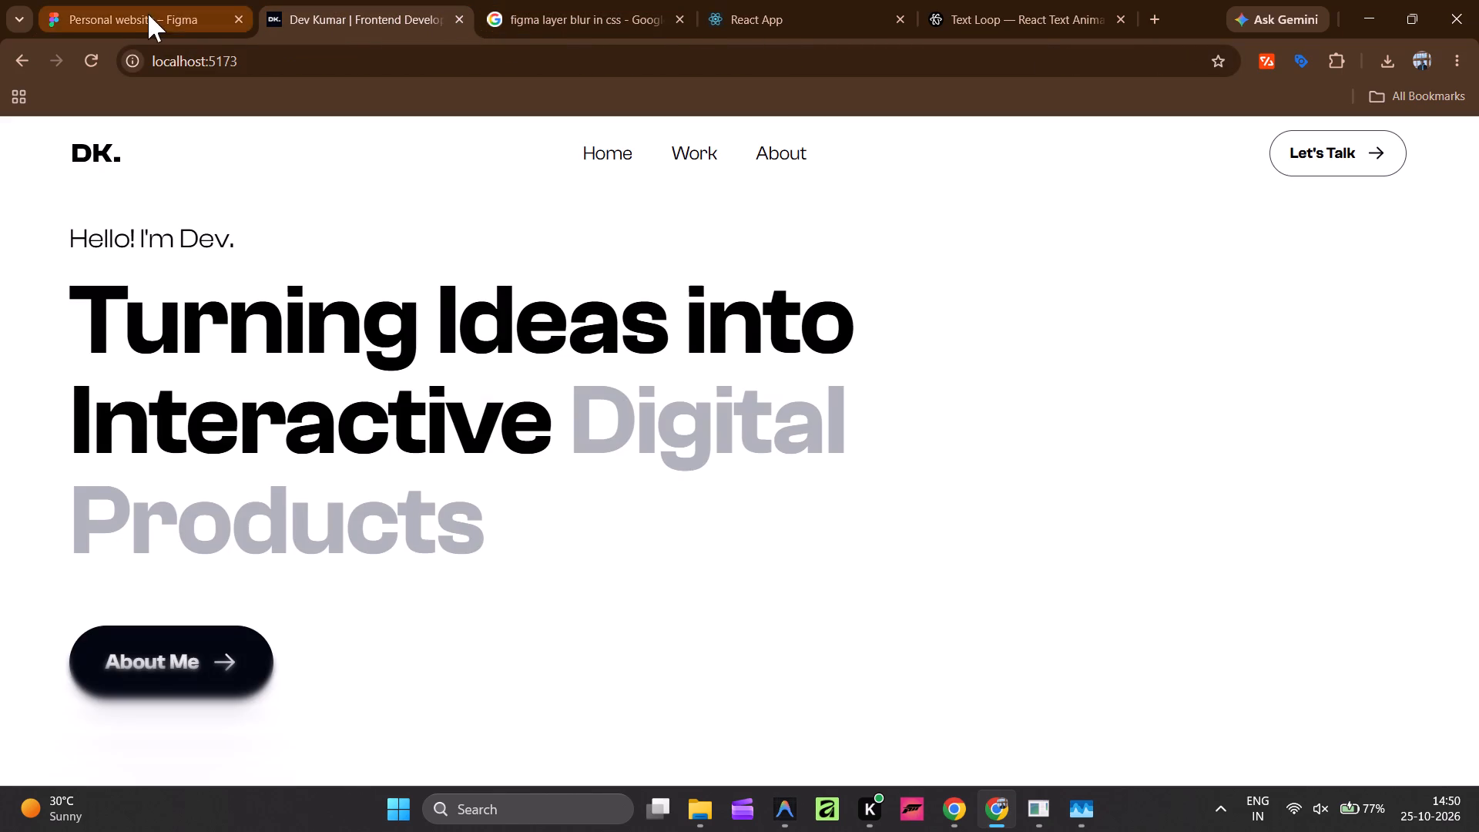
left_click(148, 14)
left_click(985, 22)
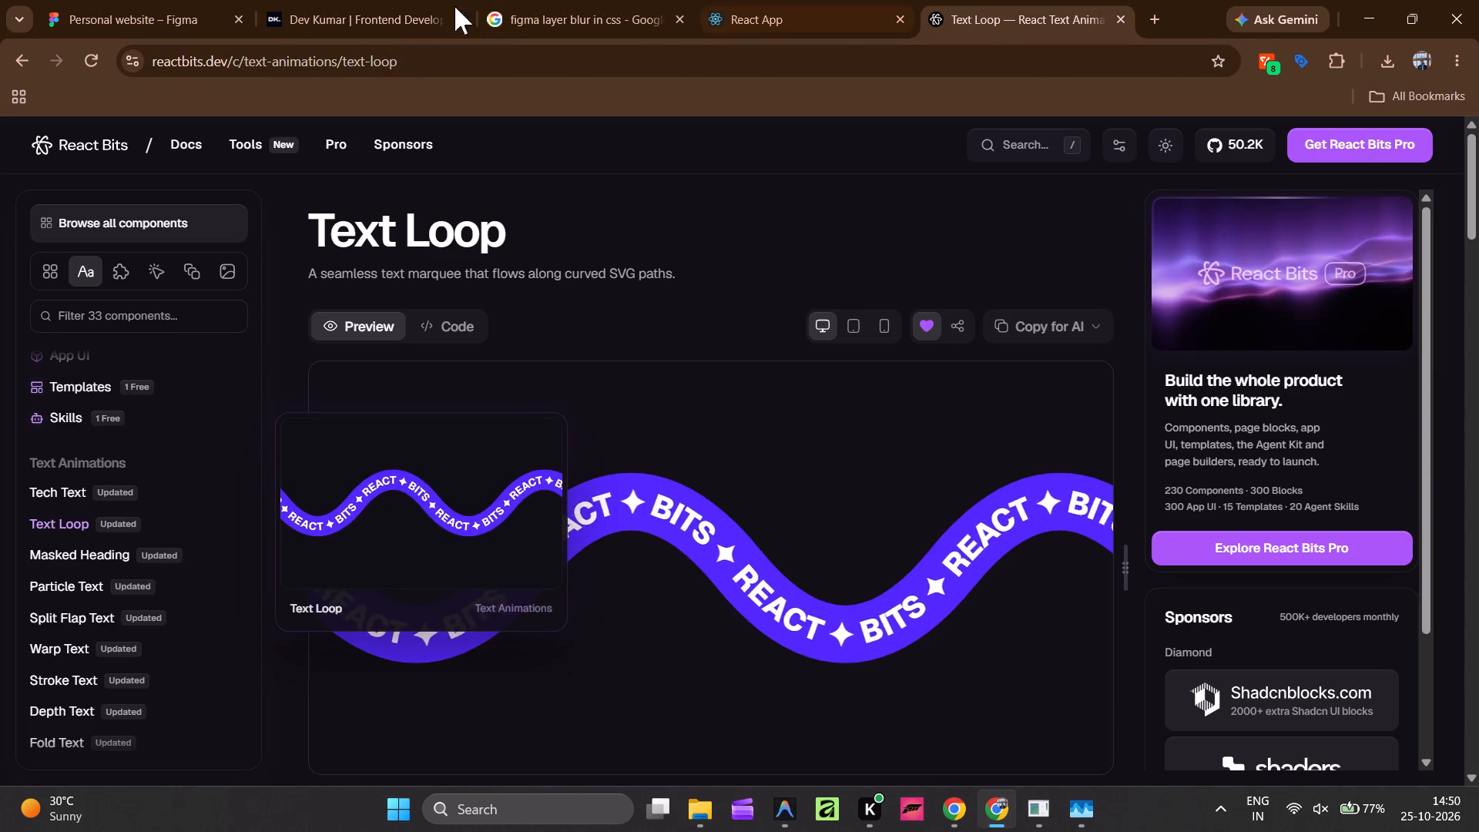
left_click(116, 6)
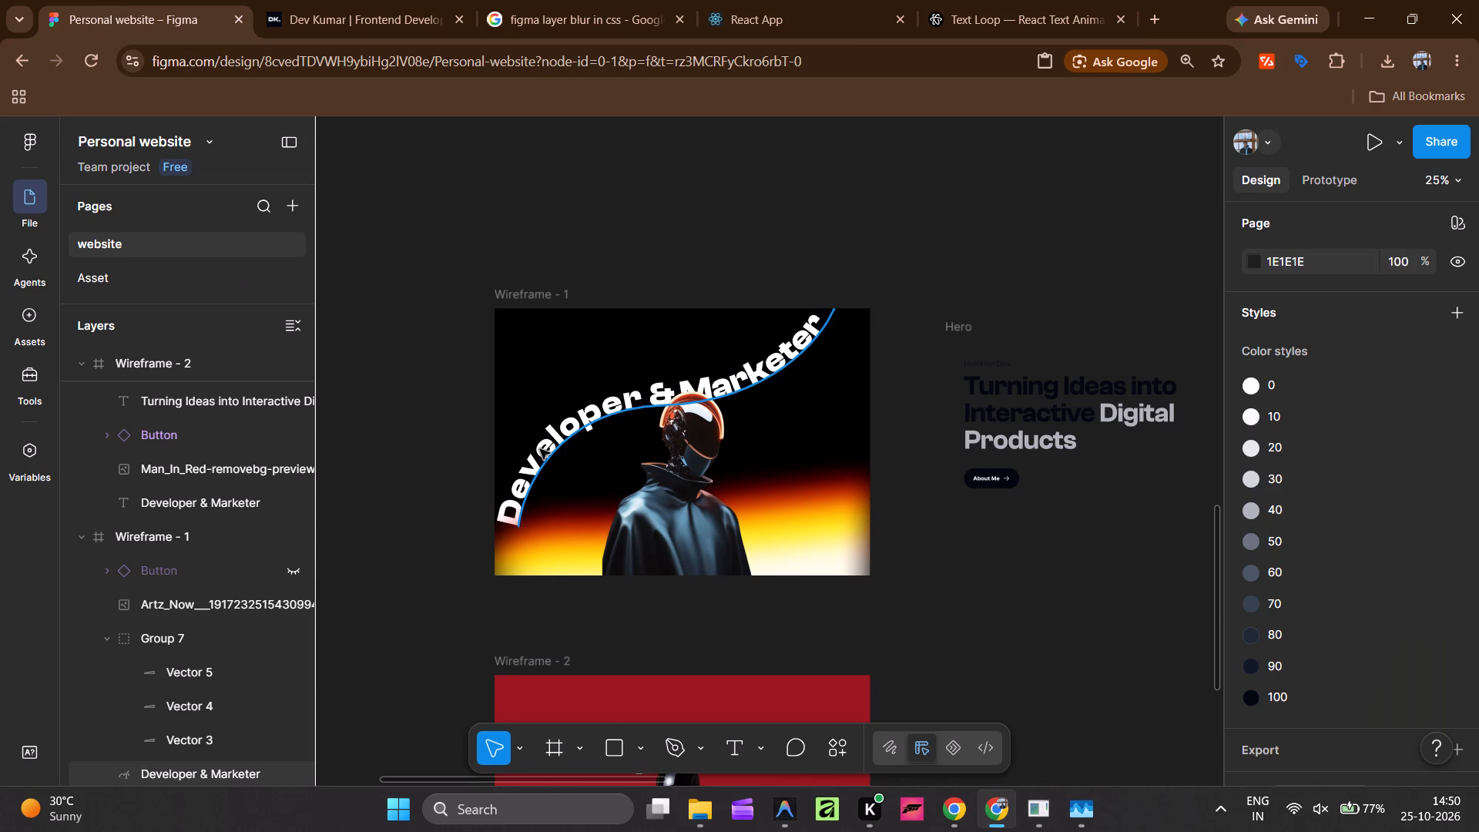
Undo the curved heading's placement in Wireframe - 1 and the shrinking of its path, back to the "Developer & Marketerrr" wording.
key("ctrl+z")
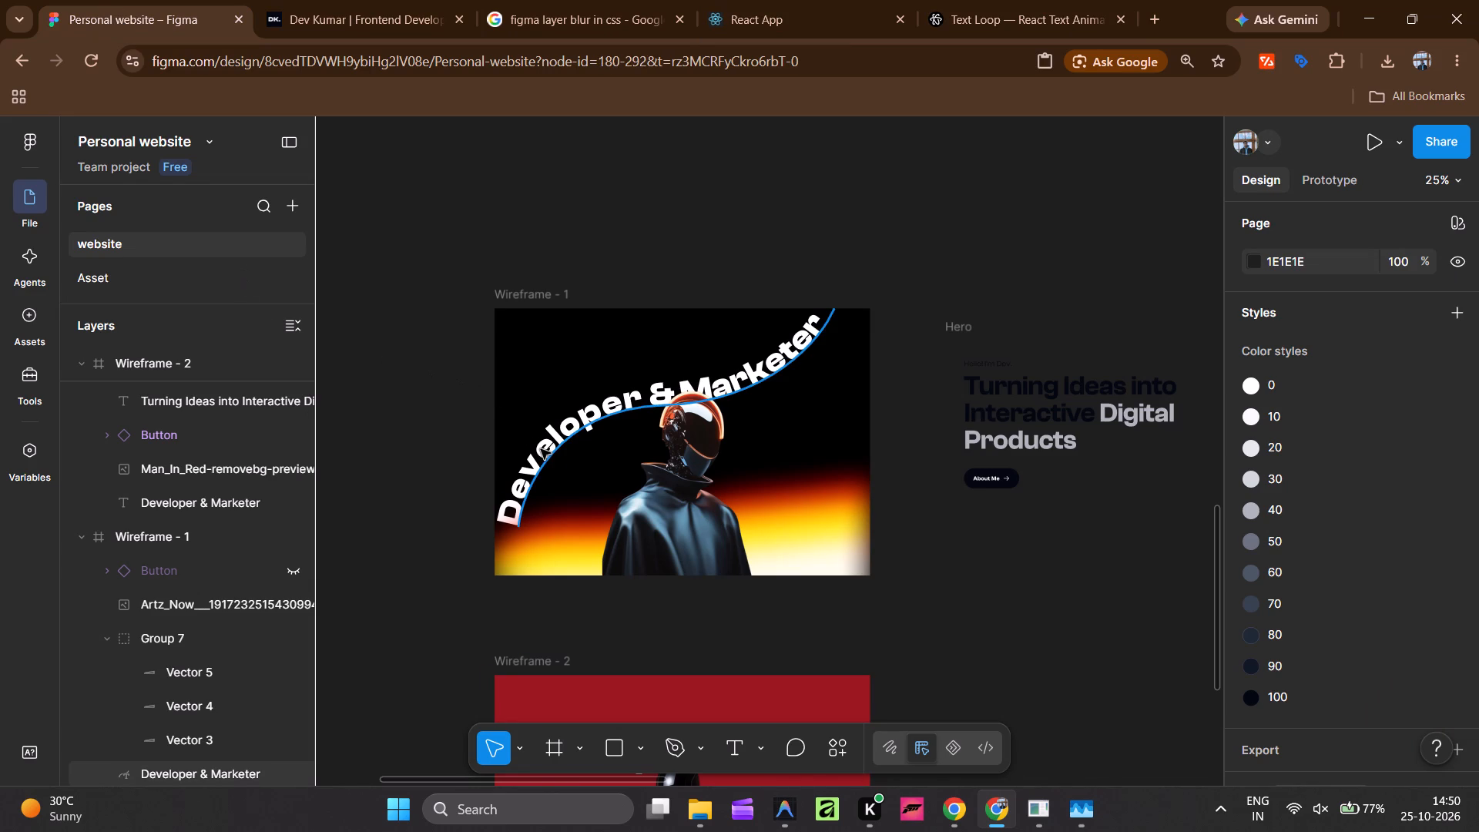
key("ctrl+z")
key("ctrl+z")
key("ctrl+z")
key("ctrl+z")
key("ctrl+z")
key("ctrl+z")
key("ctrl+z")
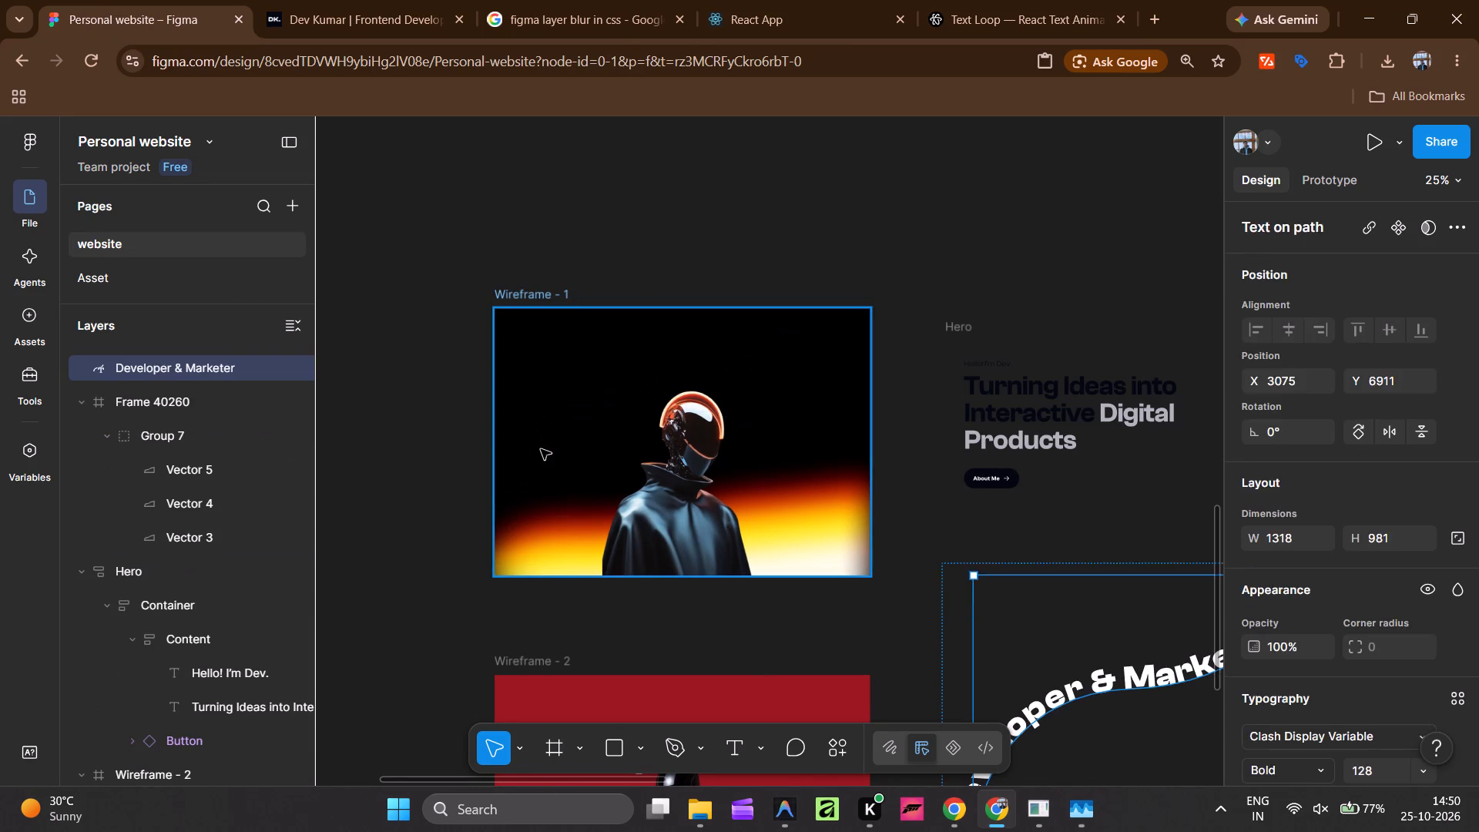
key("ctrl+z")
key("ctrl+z")
key("ctrl+z")
key("ctrl+z")
key("ctrl+z")
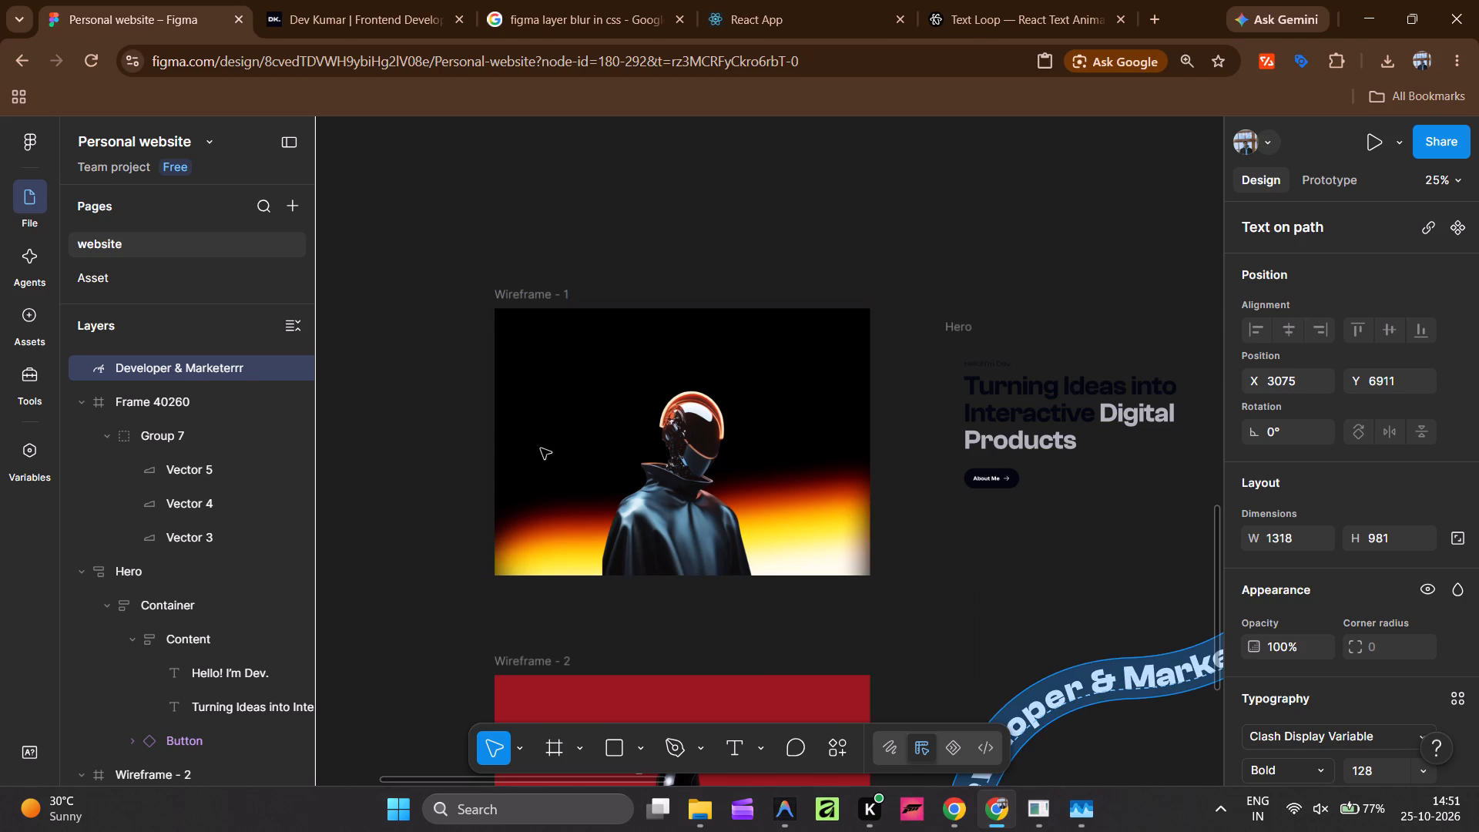
key("ctrl+z")
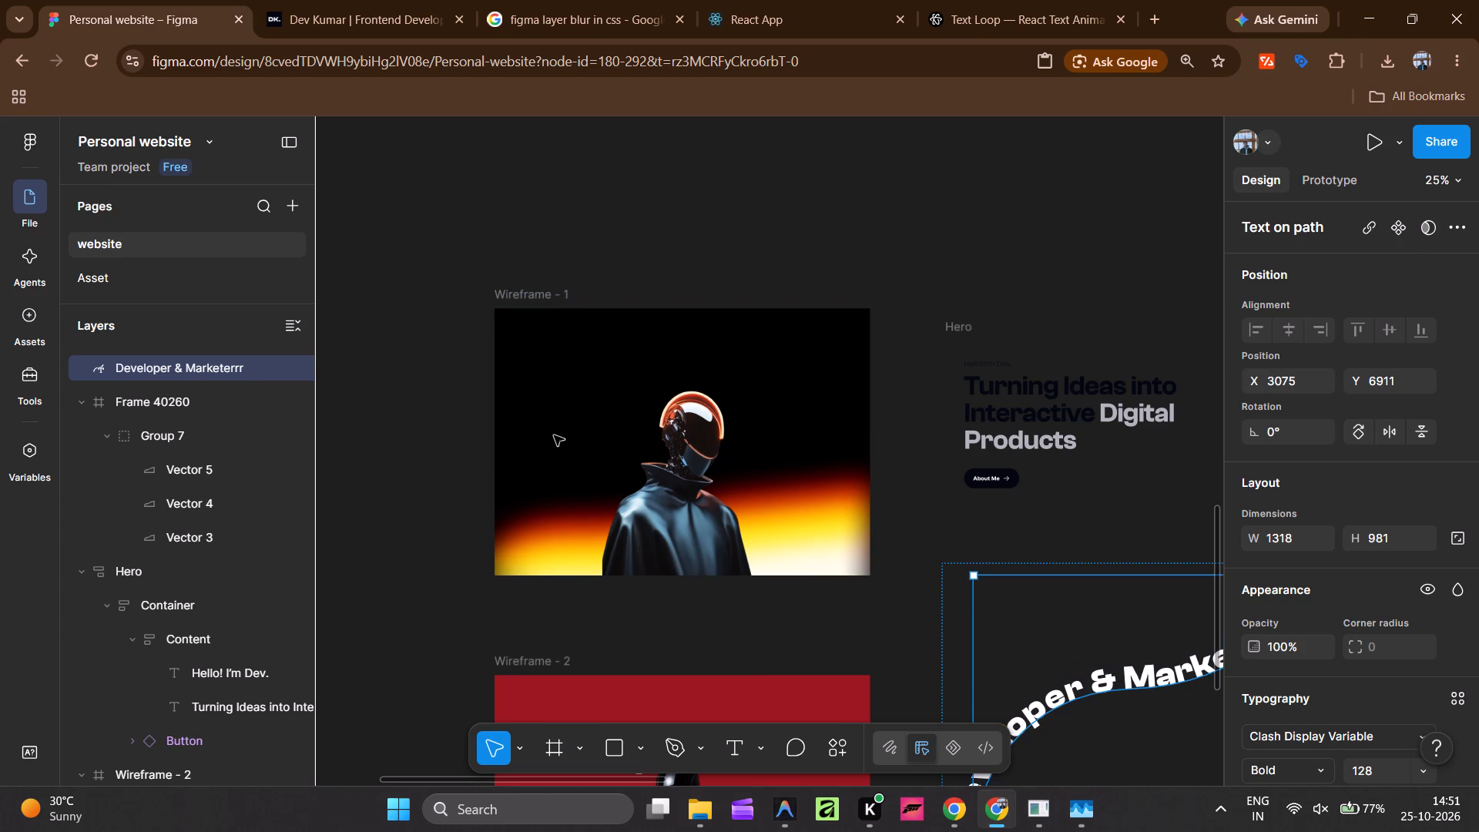
Undo the remaining curved-text edits until the straight "Developer & Marketer" text and the S-curve path are separate objects again.
scroll(546, 425, "down", 4, "shift")
scroll(567, 398, "down", 3)
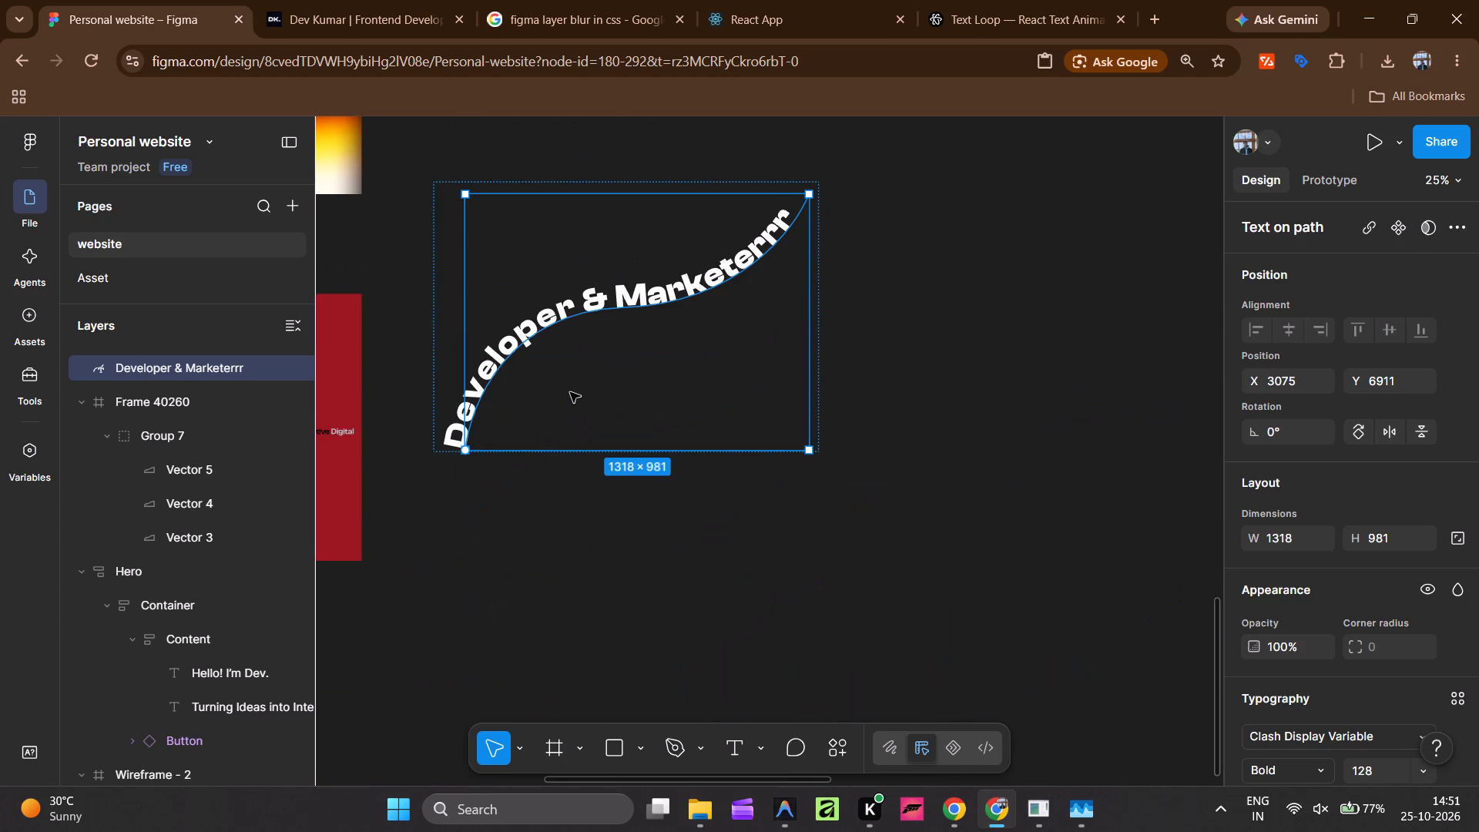
key("ctrl+z")
key("ctrl+z")
key("ctrl+z")
key("ctrl+z")
key("ctrl+z")
key("ctrl+z")
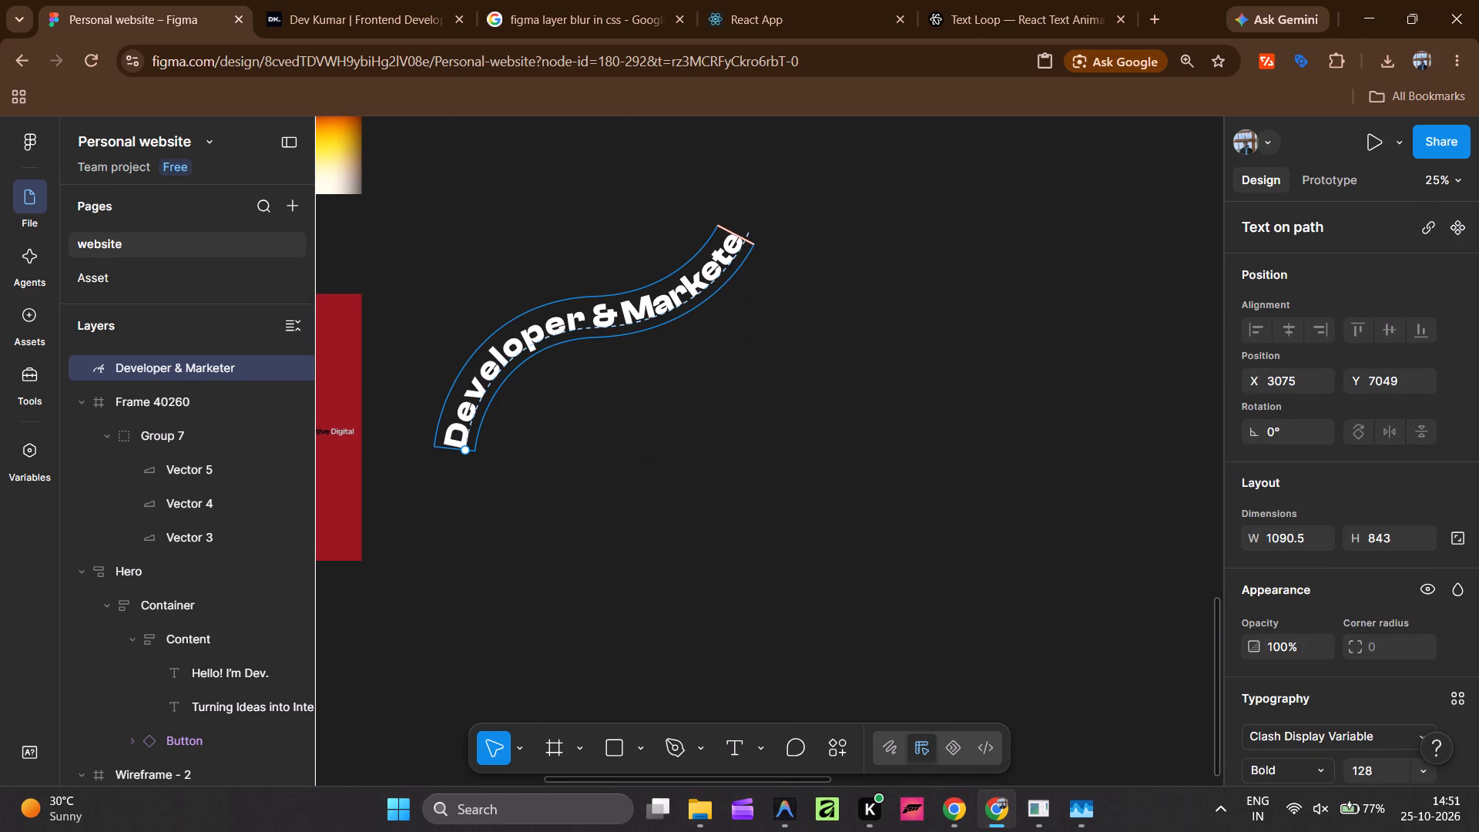
key("ctrl+z")
key("ctrl+z")
key("ctrl+z")
key("ctrl+z")
key("ctrl+z")
key("ctrl+z")
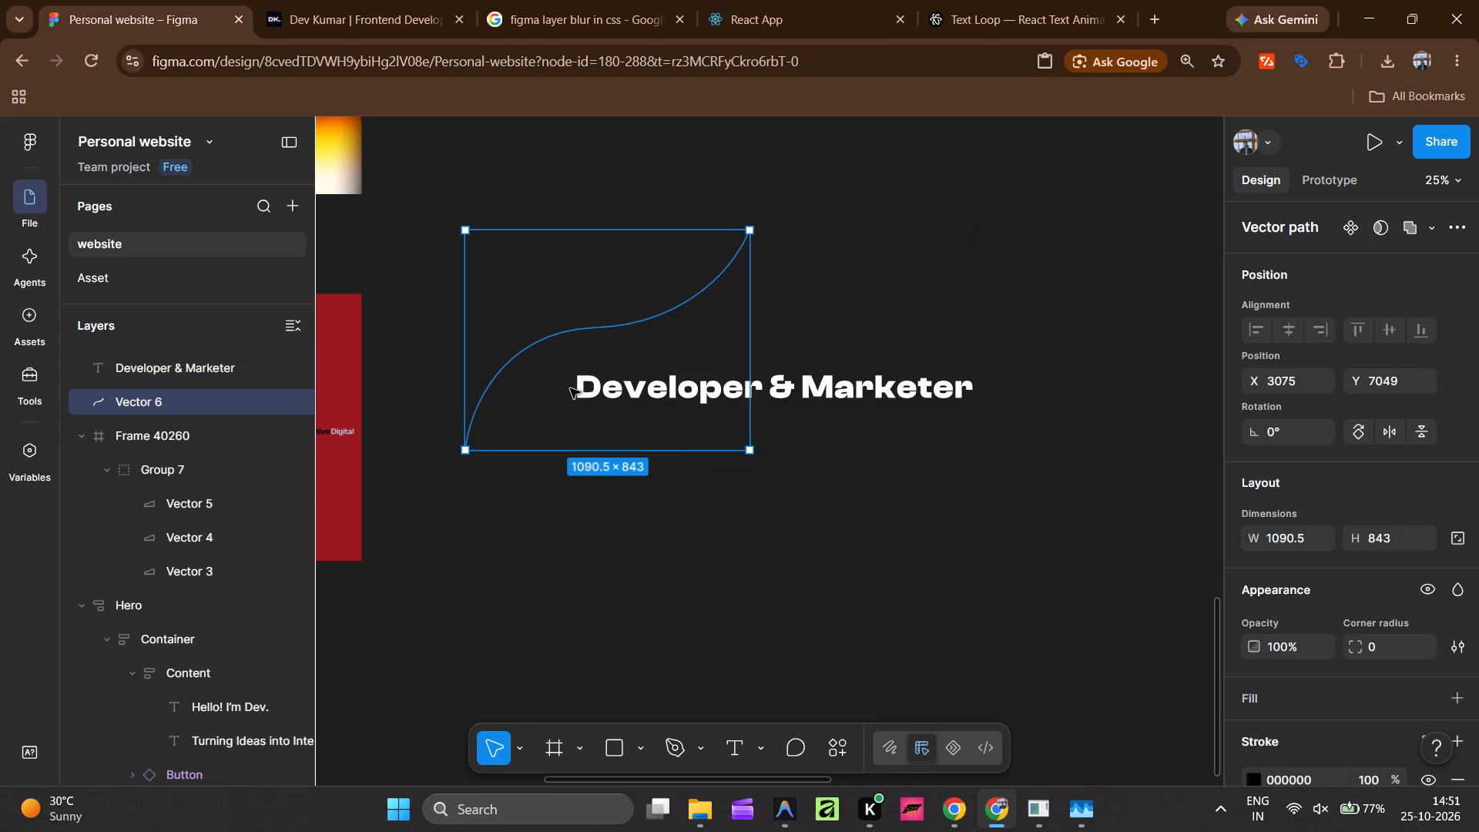
Delete the S-curve vector path, keeping the straight "Developer & Marketer" text.
key("Delete")
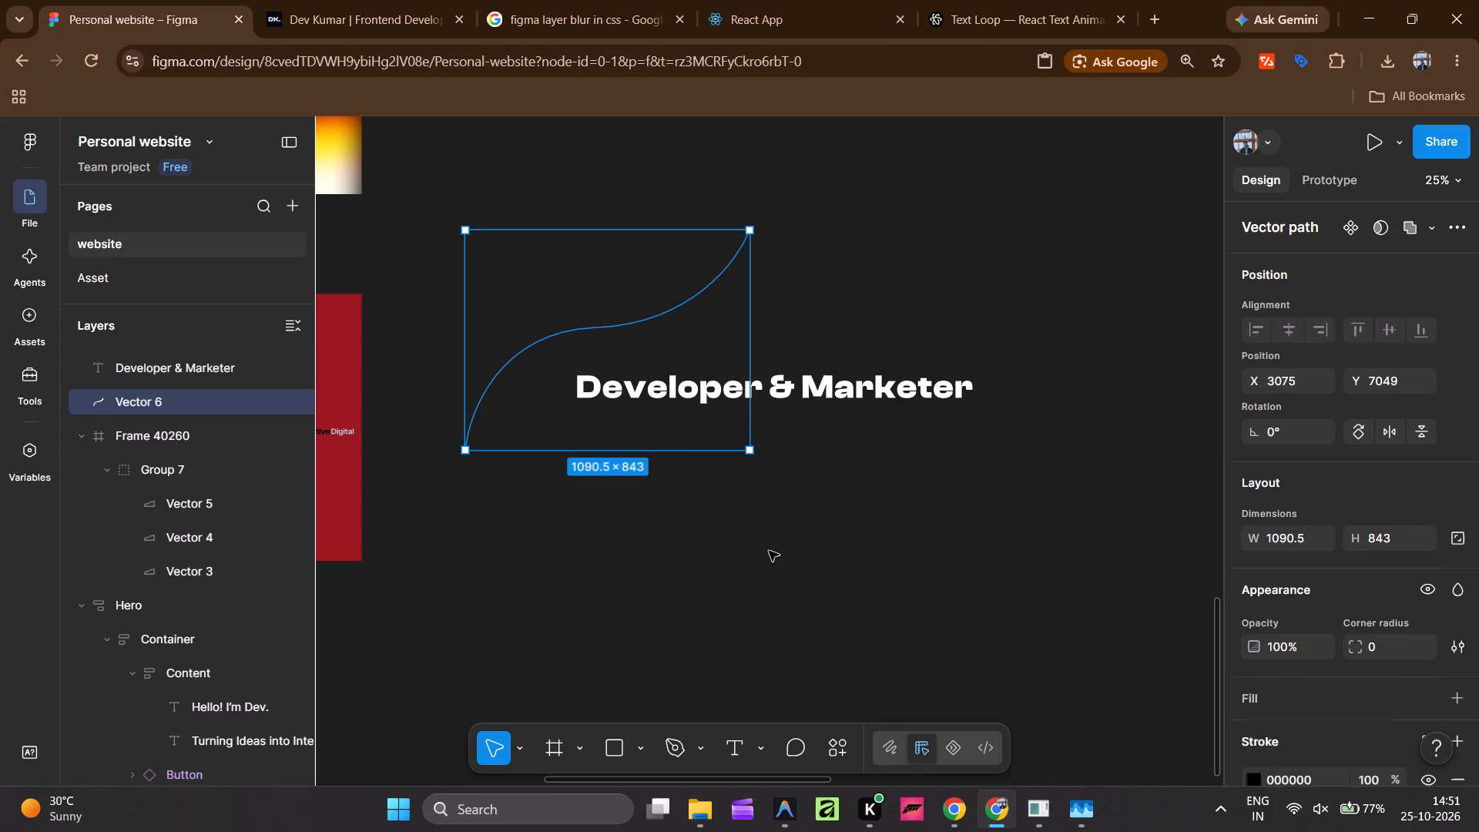
Draw the first arch of a new wave path below the straight heading with the Pen tool, about 495 wide with level ends.
left_click(672, 749)
left_click(562, 619)
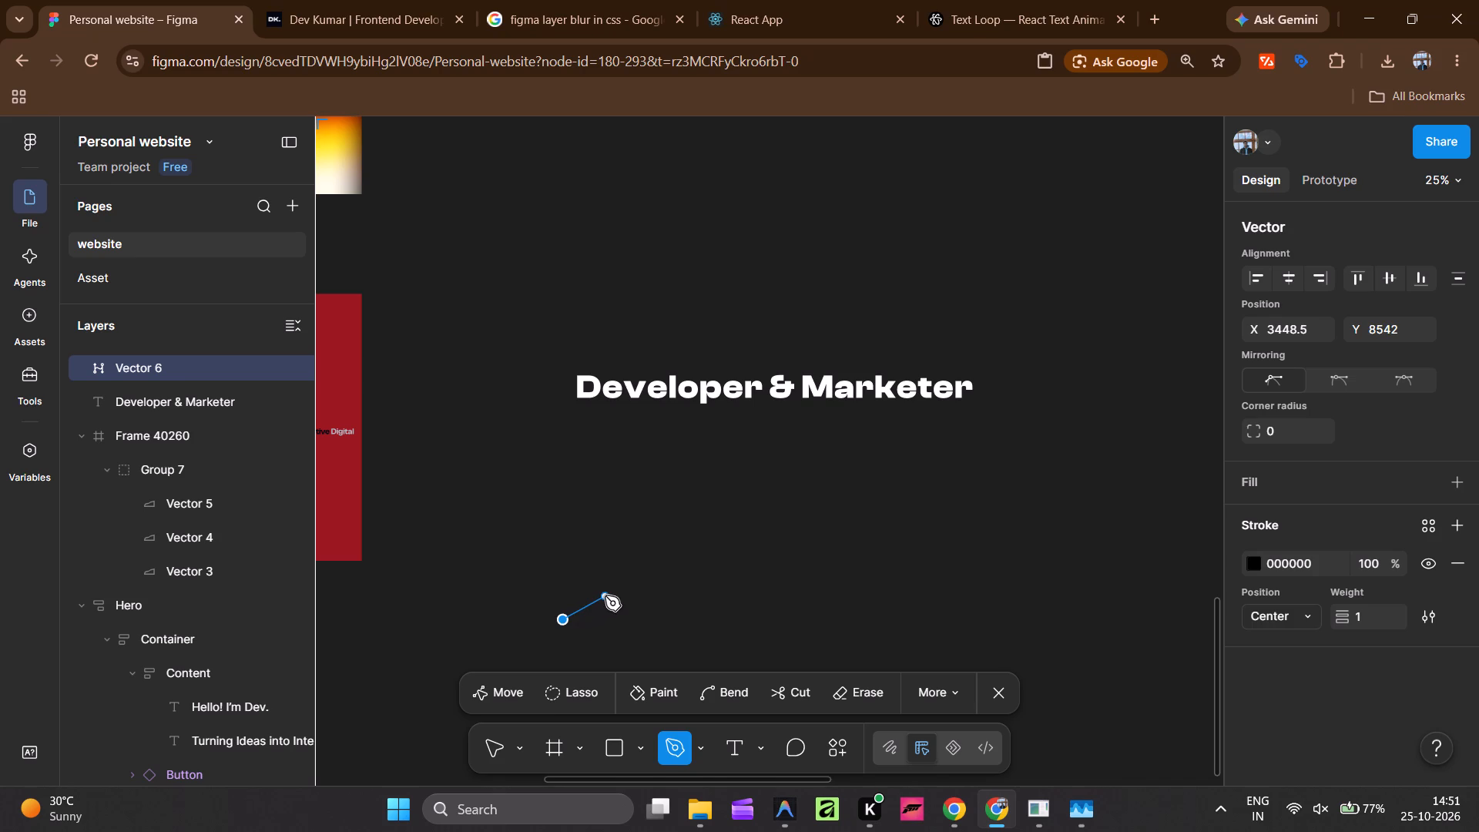
left_click(691, 621)
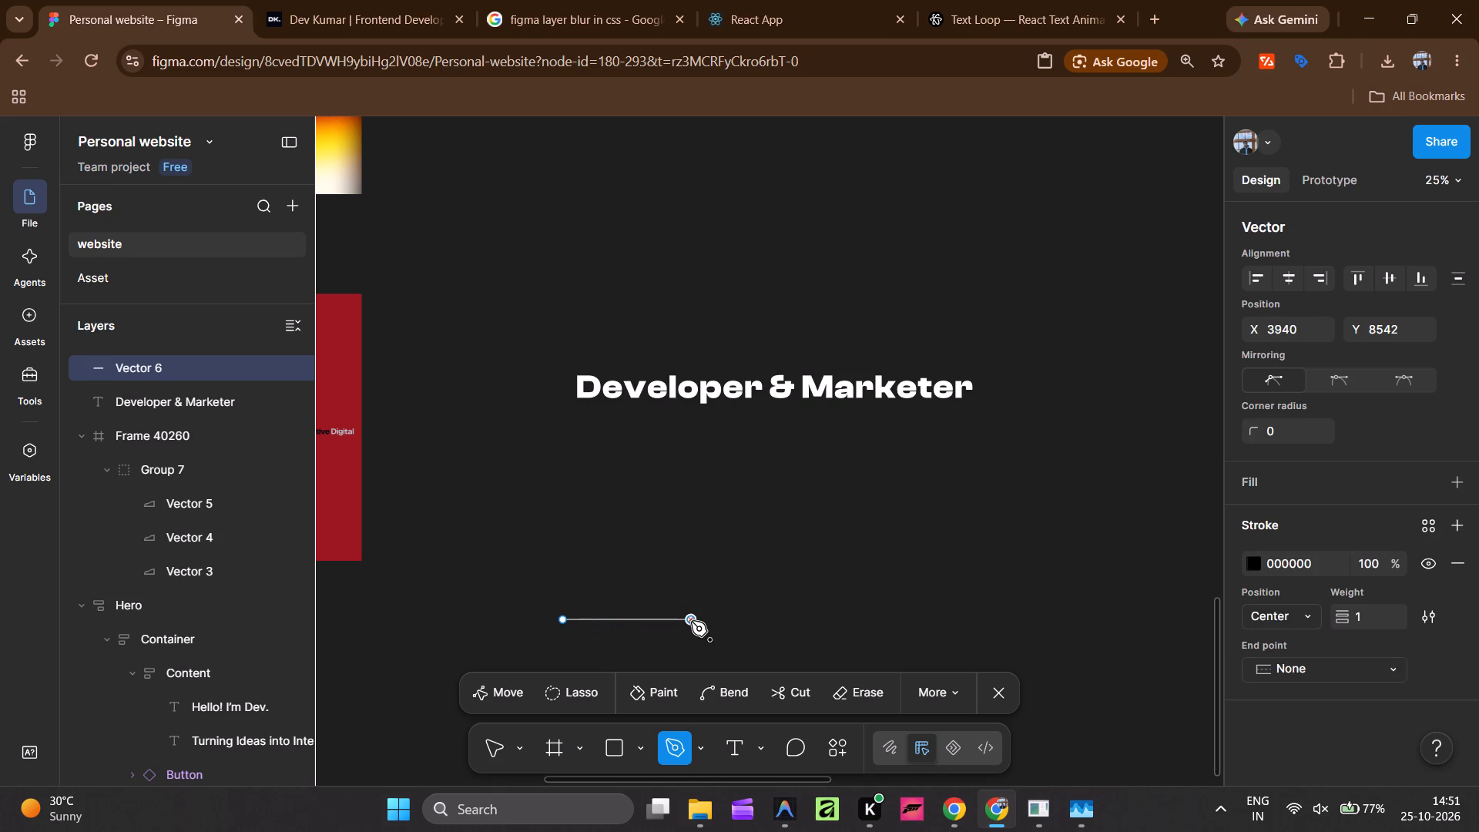
key("ctrl+z")
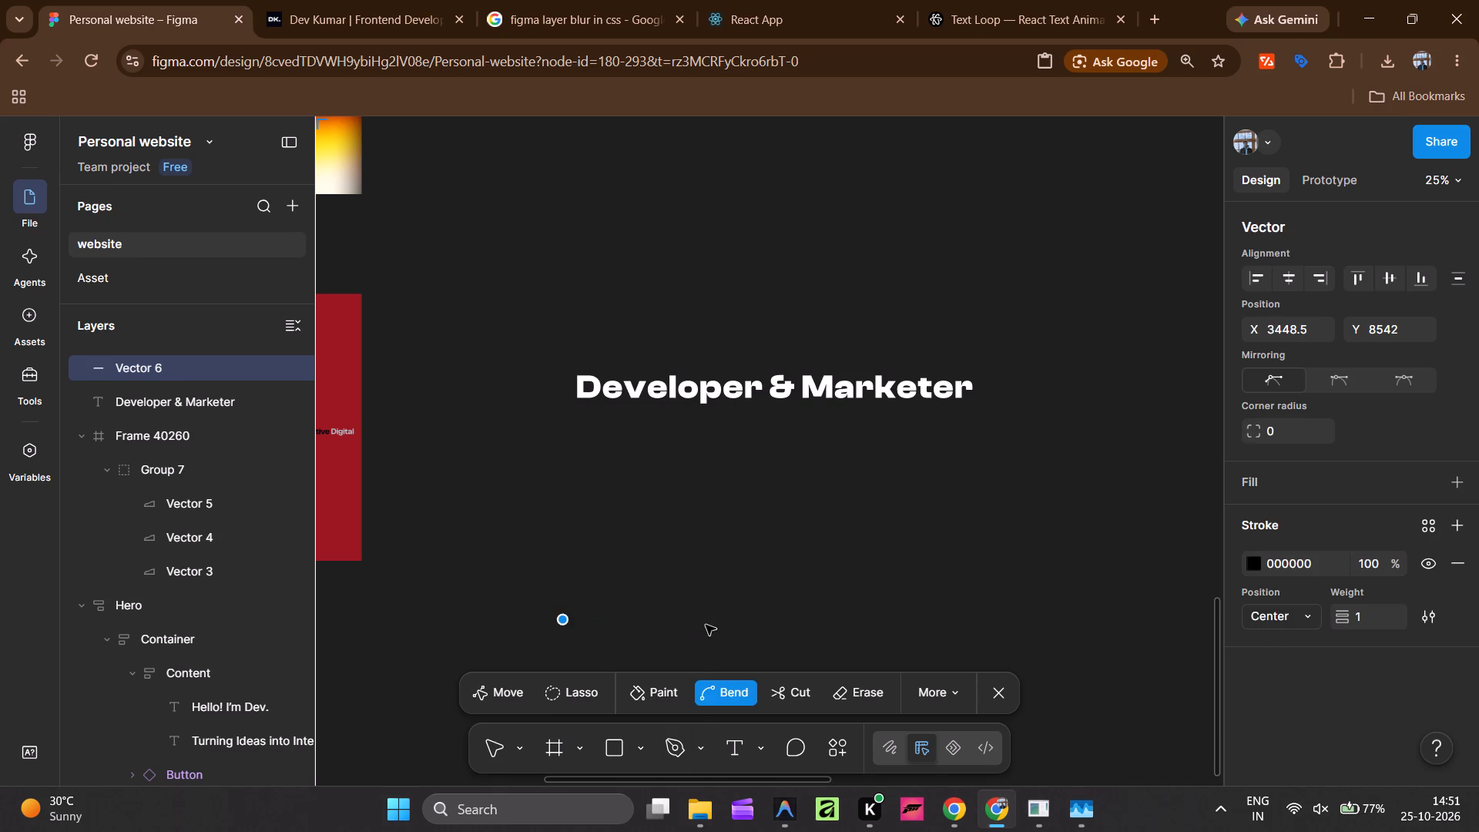
left_click_drag(692, 623, 707, 657)
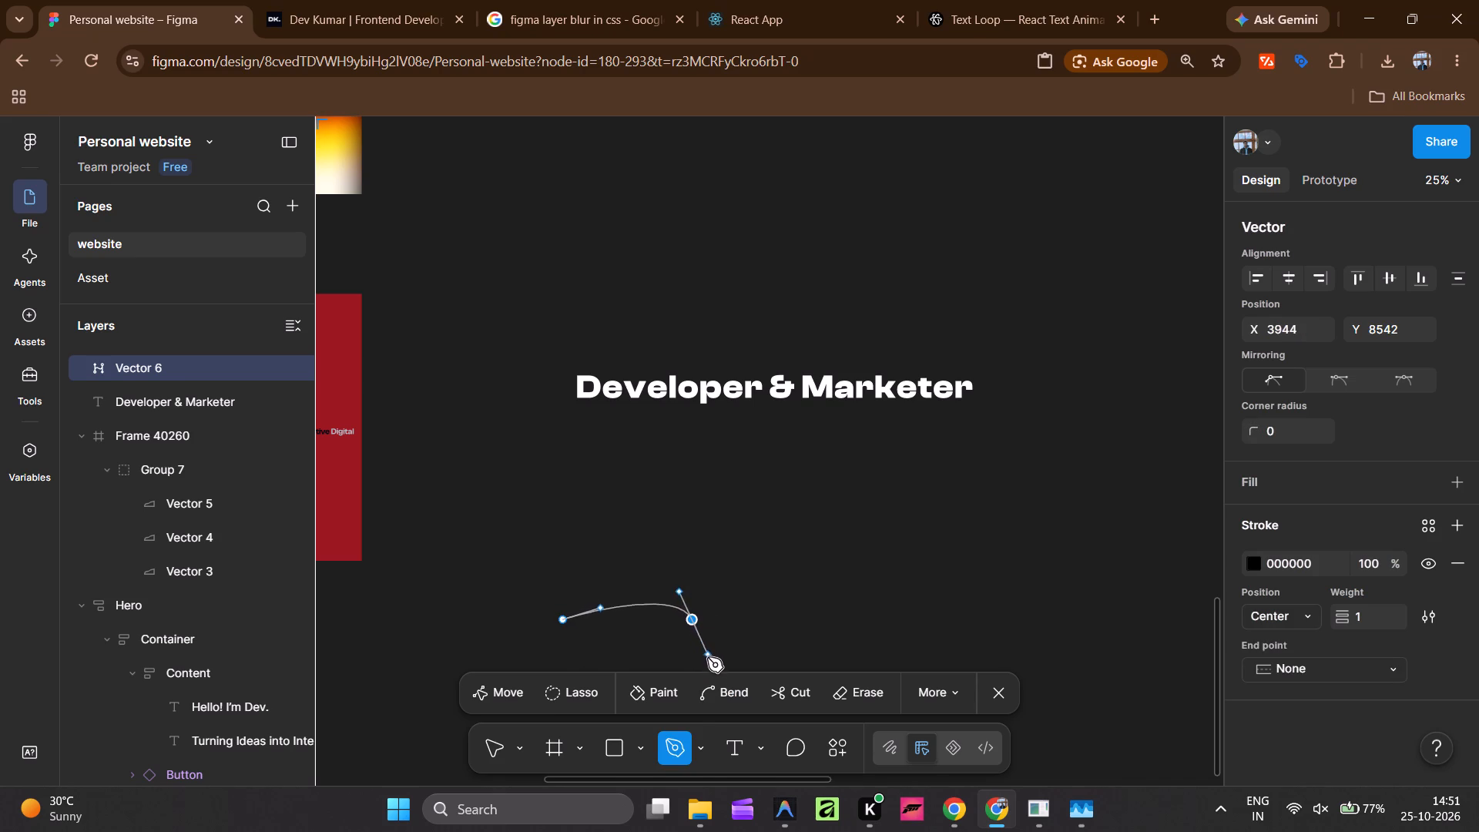
left_click_drag(707, 657, 743, 723)
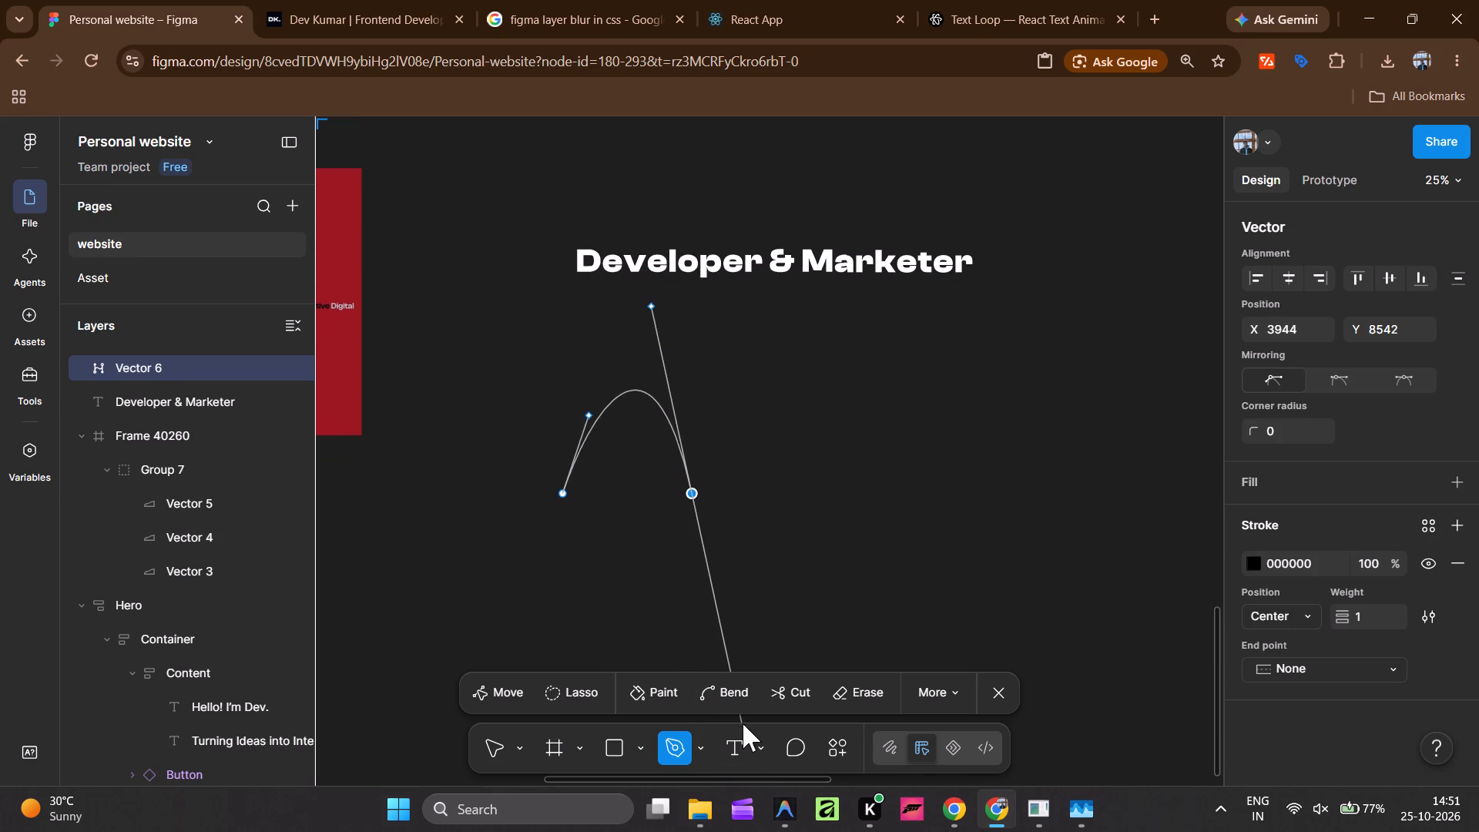
left_click_drag(743, 723, 753, 678)
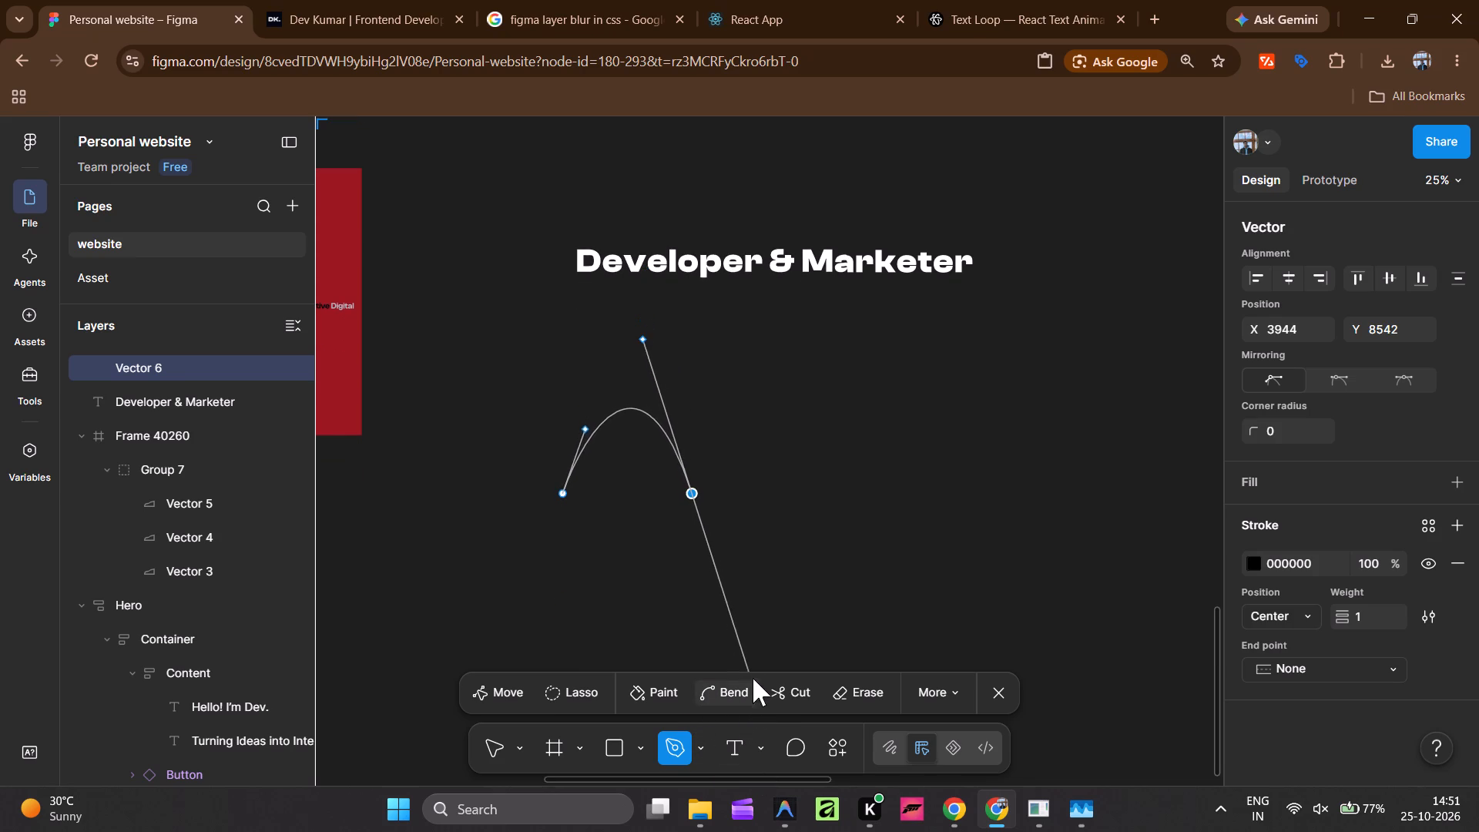
left_click_drag(753, 678, 749, 649)
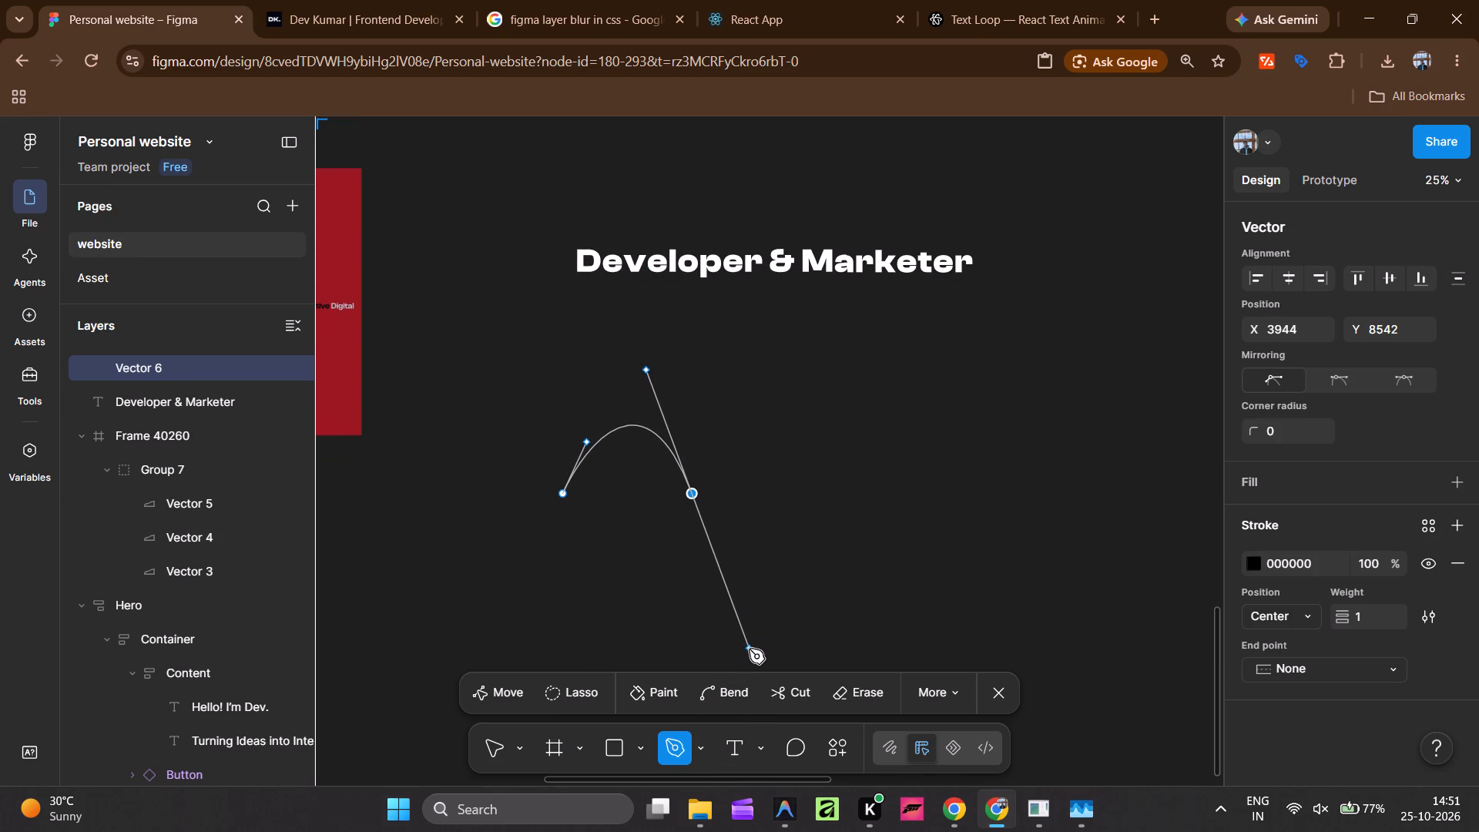
left_click_drag(749, 649, 752, 648)
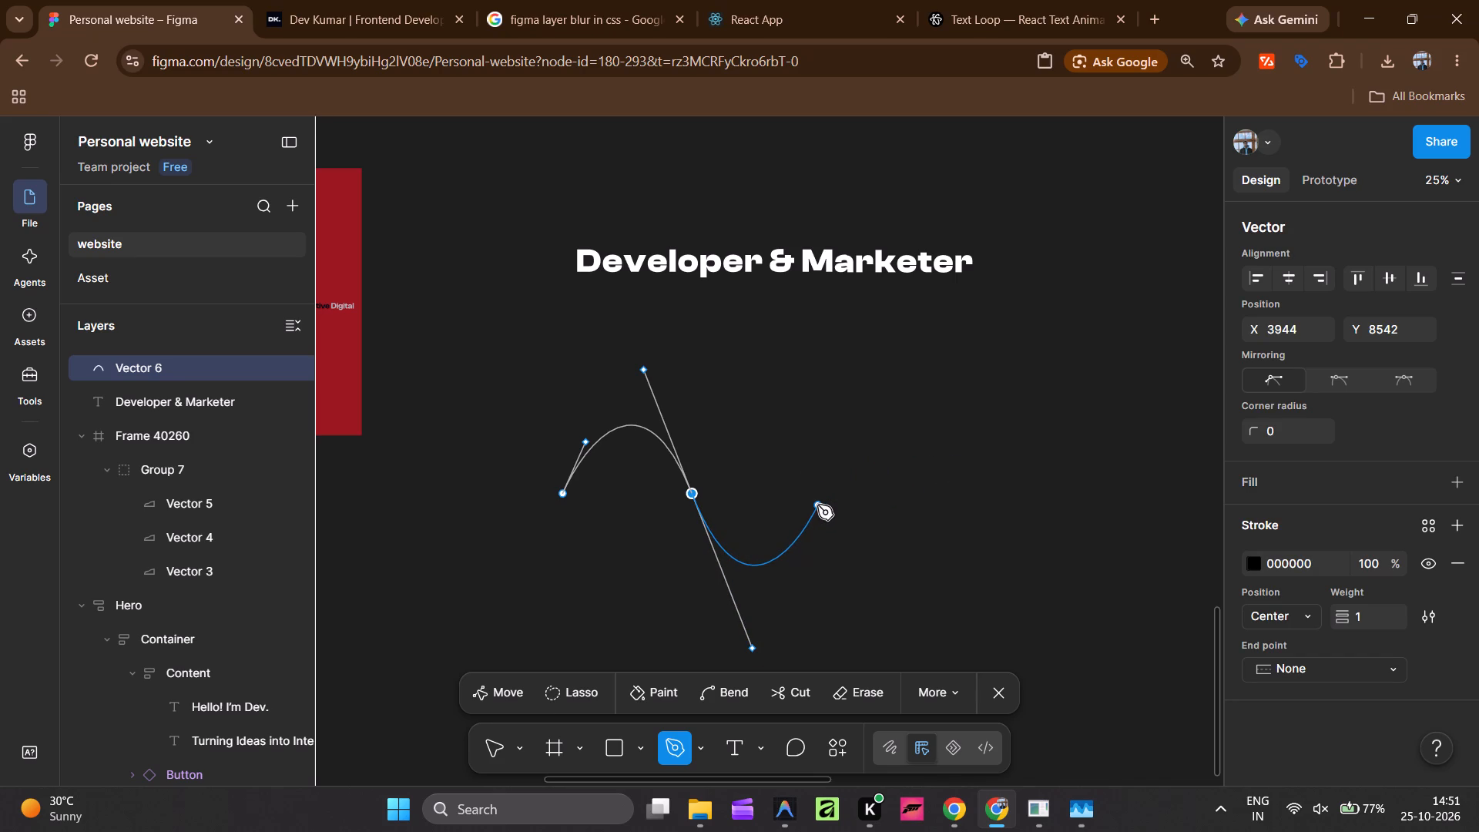
Using the React Bits Text Loop wave as reference, extend the path with a trough ending level at about X 4378.5, Y 8542.
left_click(964, 6)
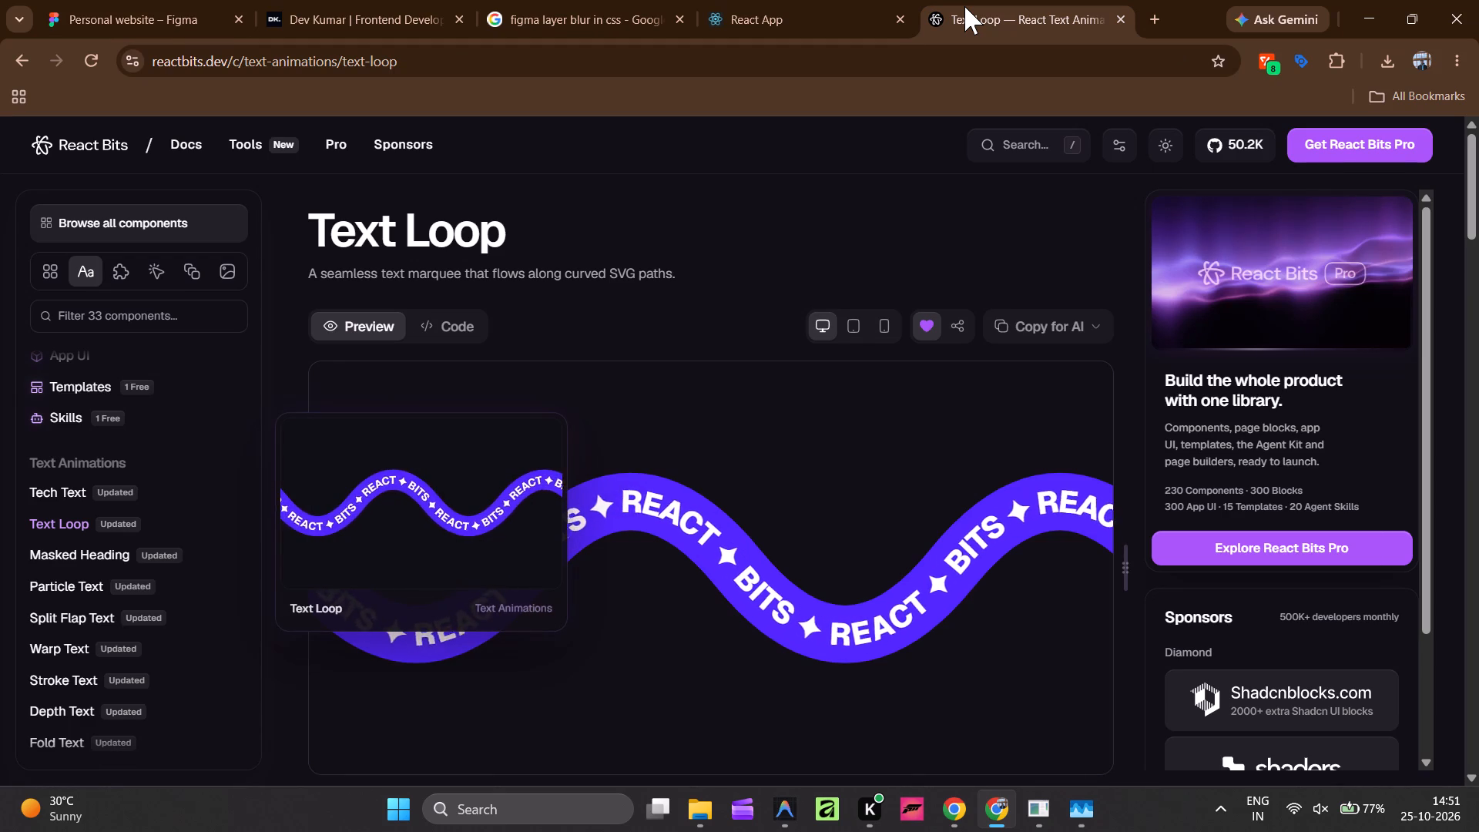
left_click(819, 242)
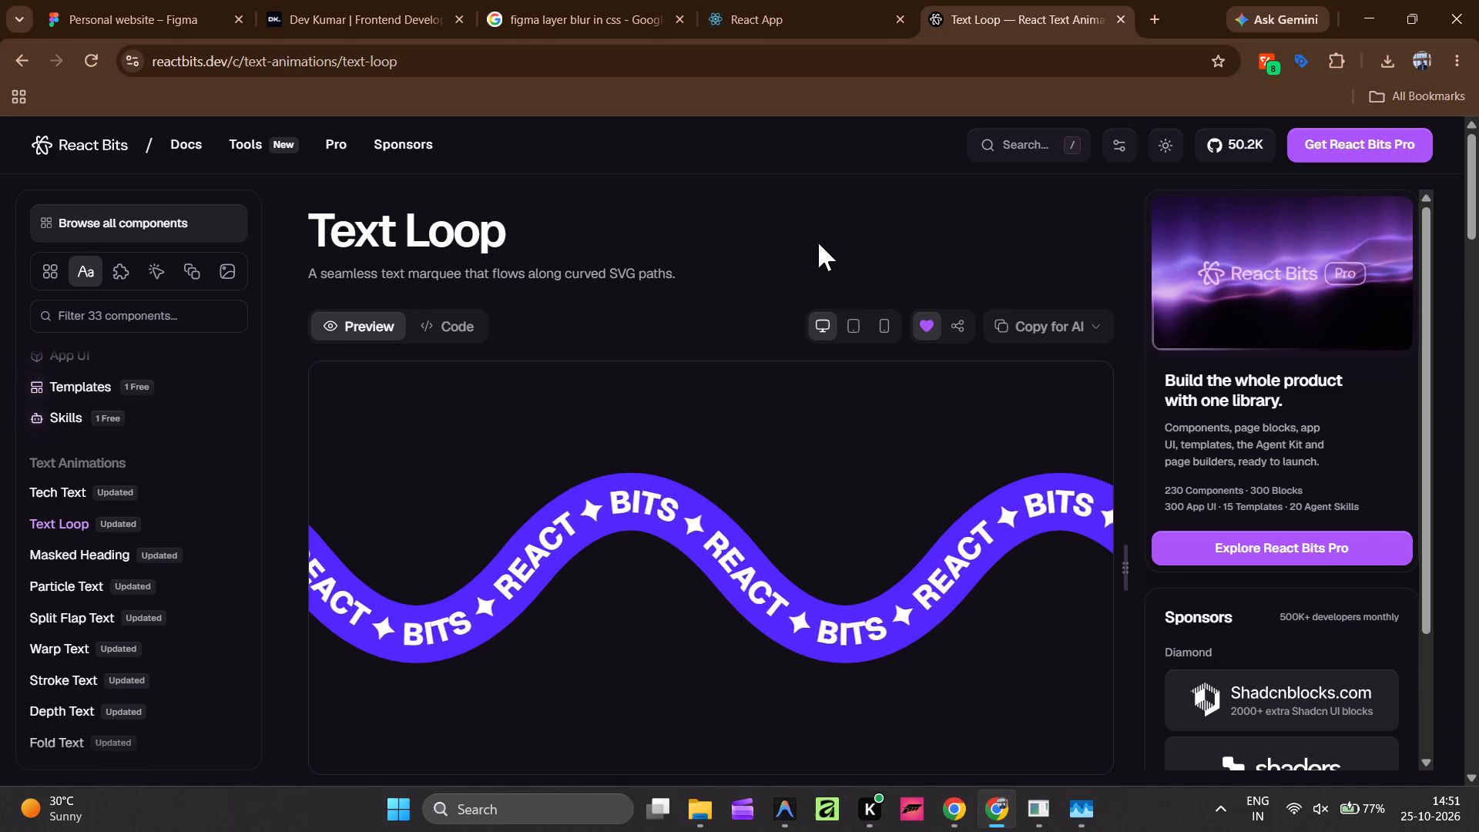
left_click(788, 22)
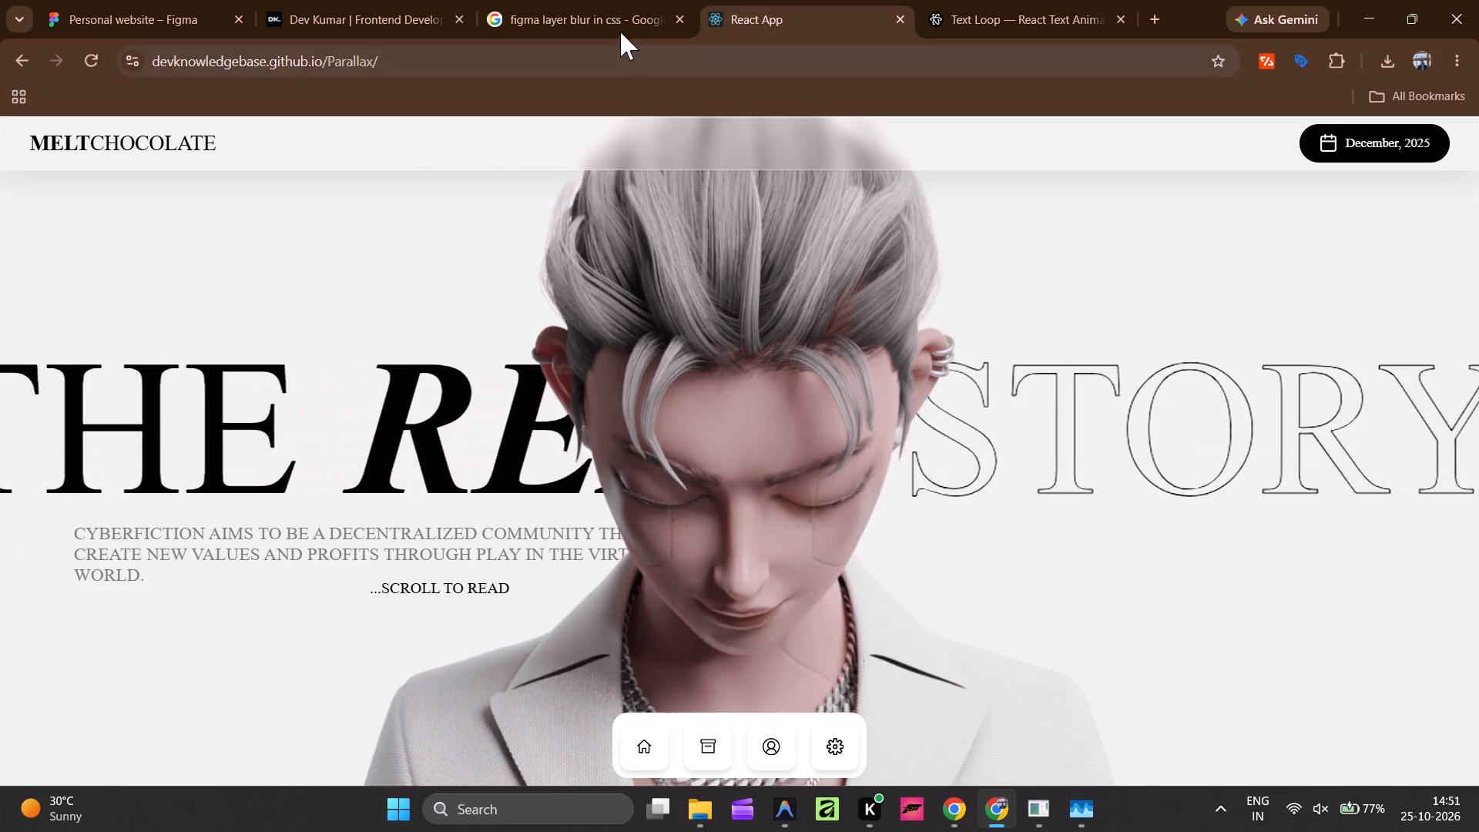
left_click(166, 20)
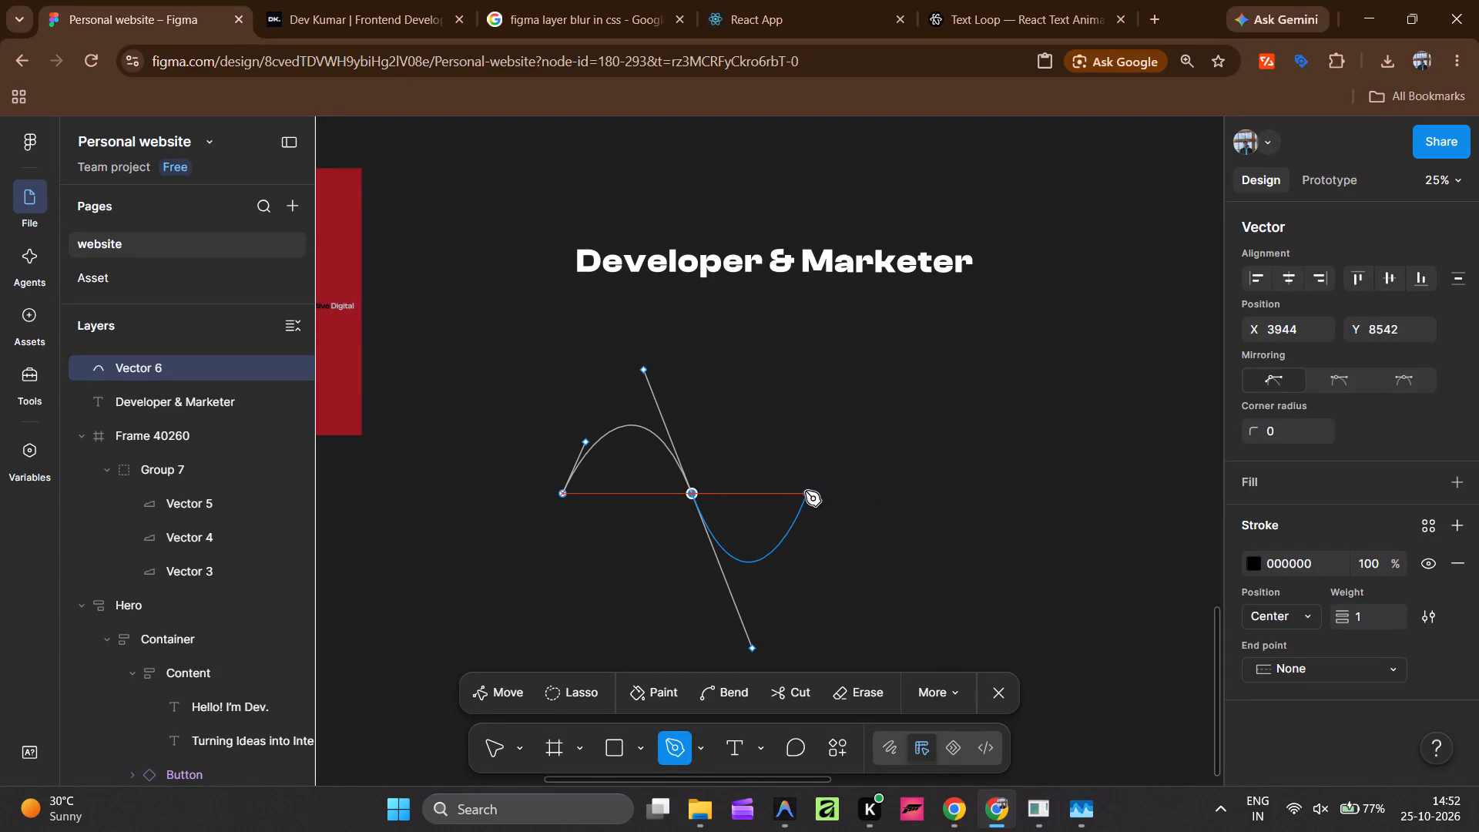
left_click_drag(805, 491, 826, 495, "shift")
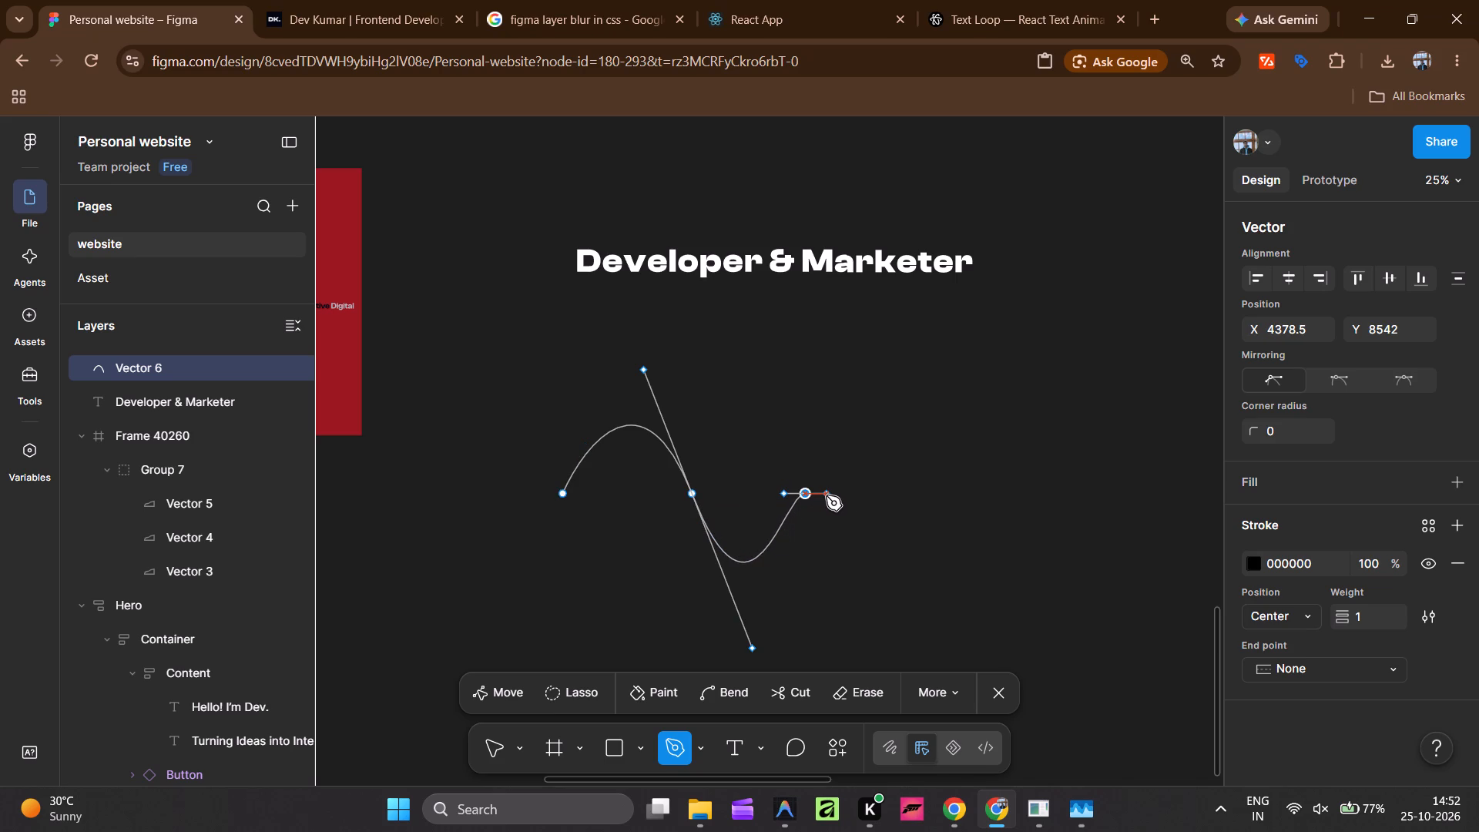
left_click_drag(826, 495, 826, 495, "shift")
Capture a screenshot of the wavy ribbon preview on the React Bits Text Loop page.
left_click(972, 8)
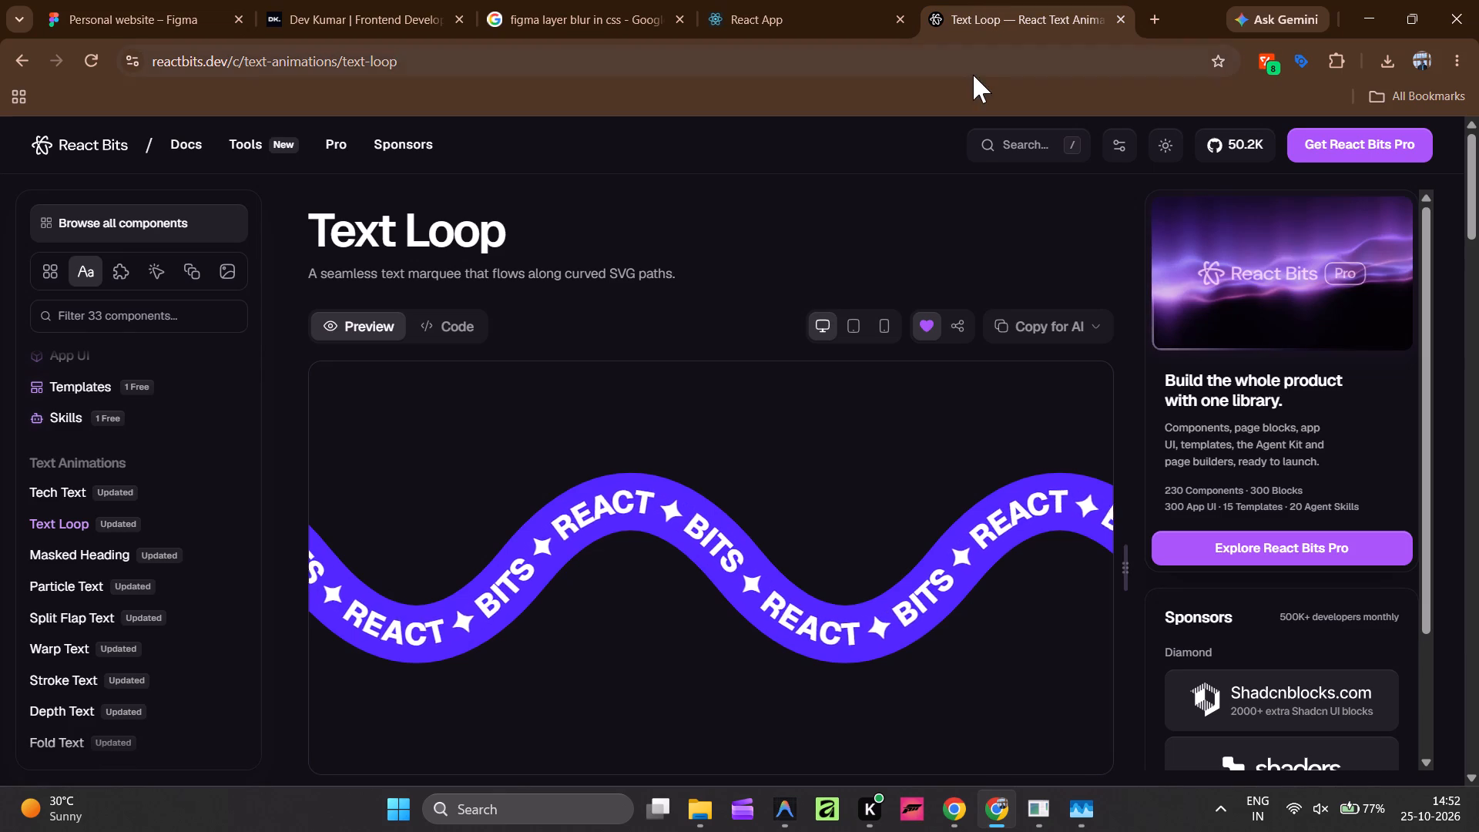
scroll(875, 223, "down", 1)
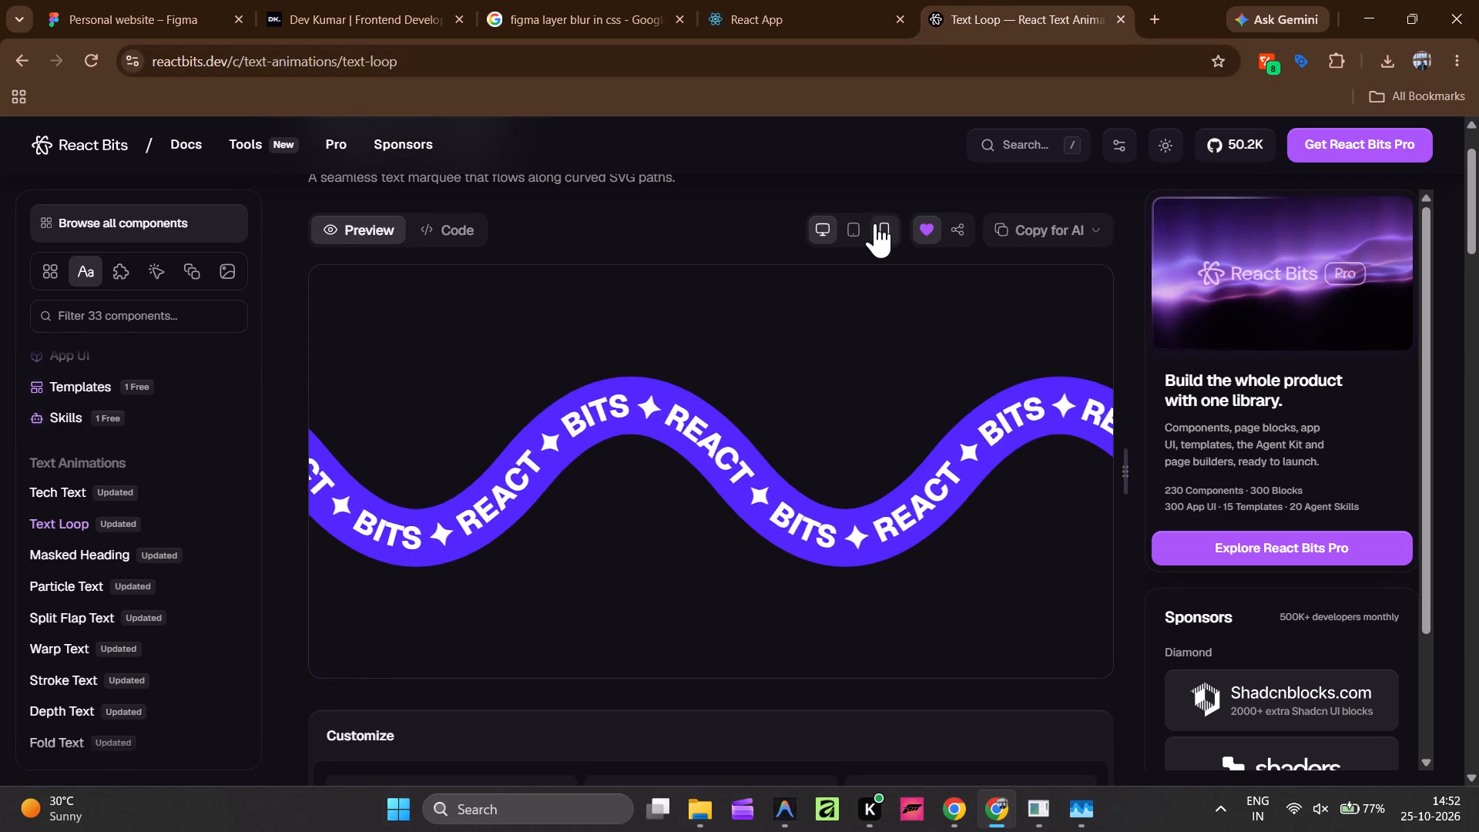
key("Print")
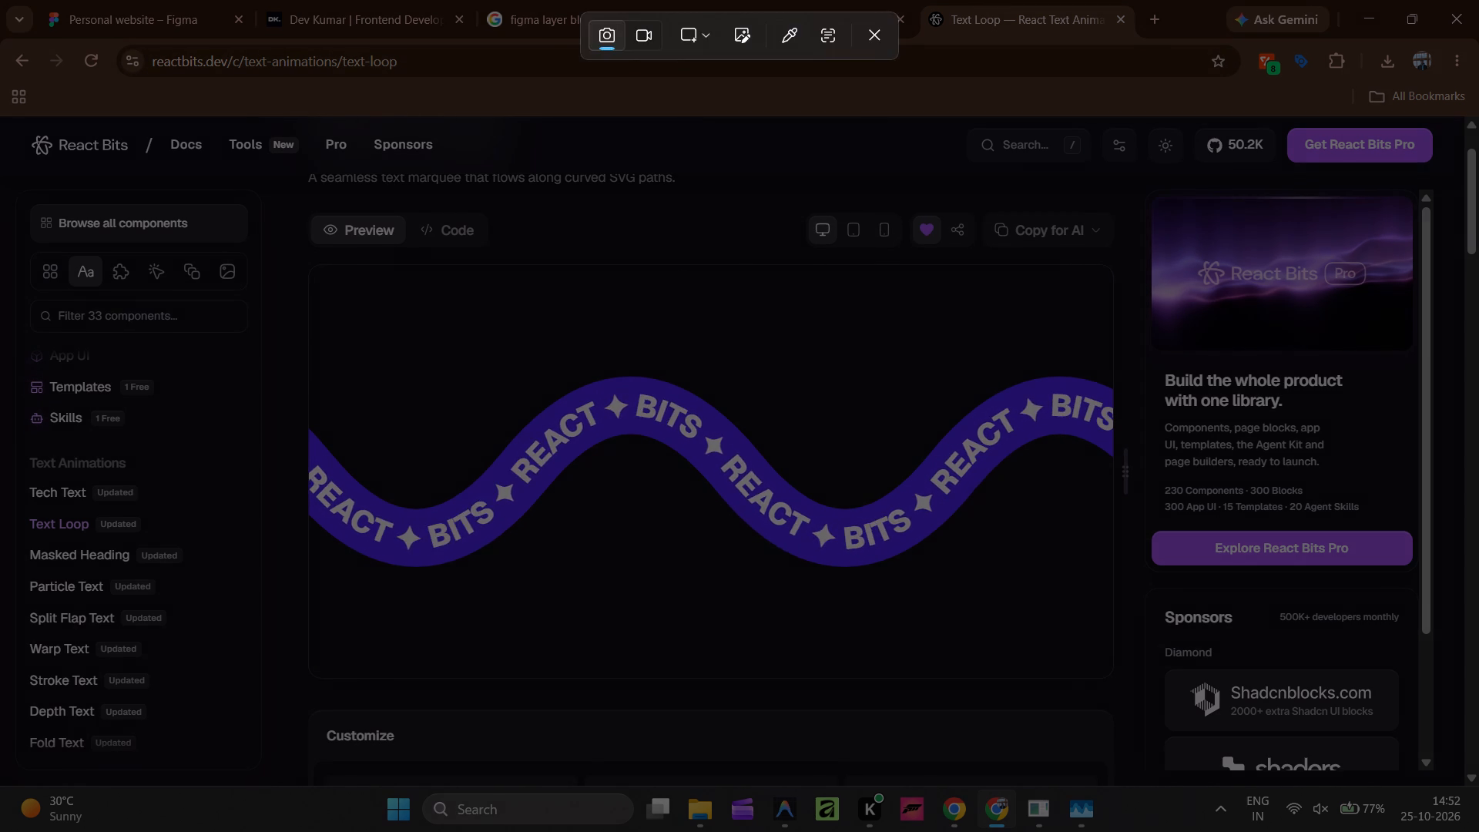
left_click_drag(308, 262, 1125, 699)
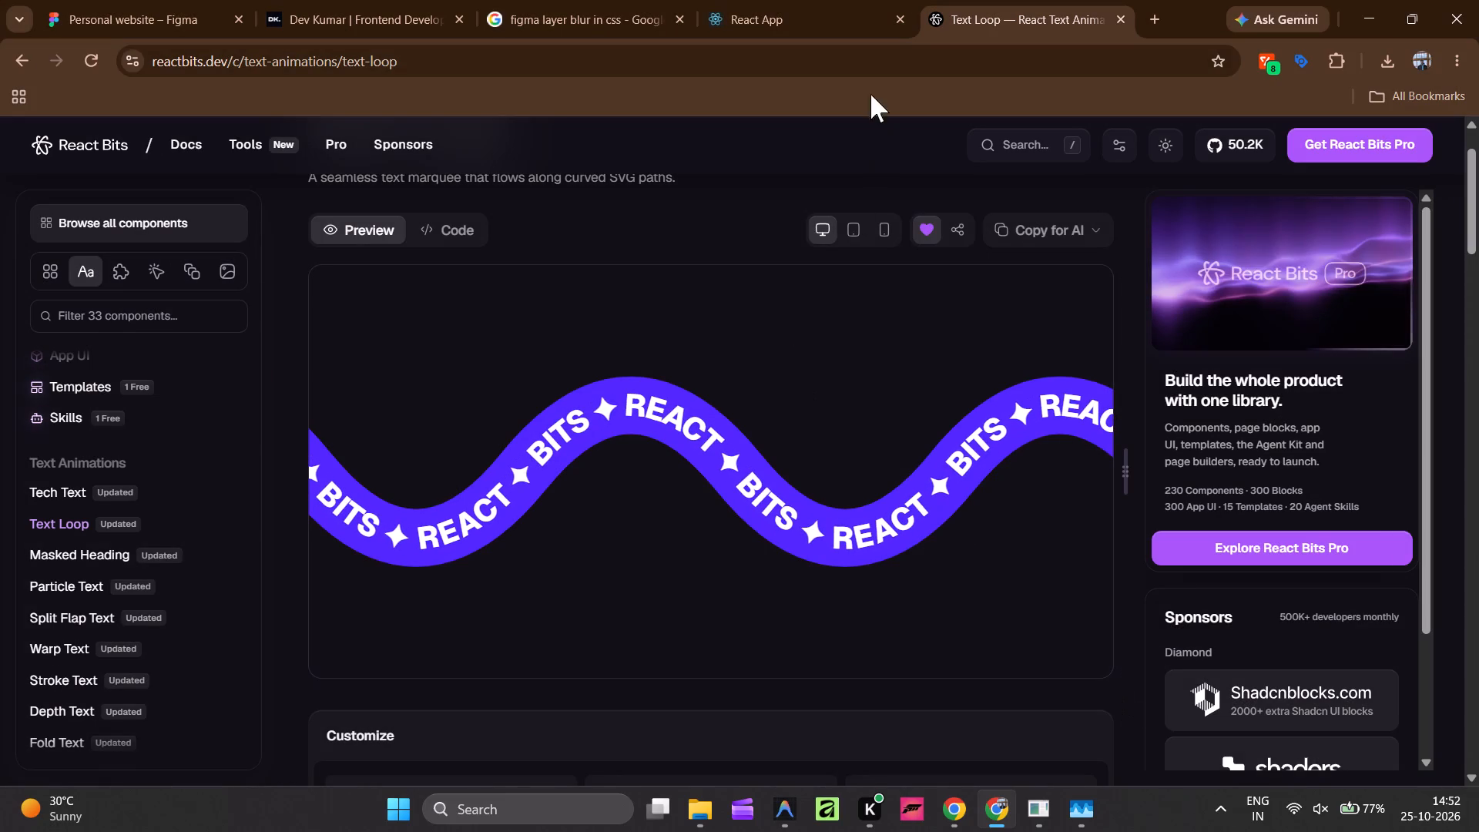
Ask the Google AI chat "how to make this loop in figma" with the Text Loop screenshot attached.
left_click(579, 20)
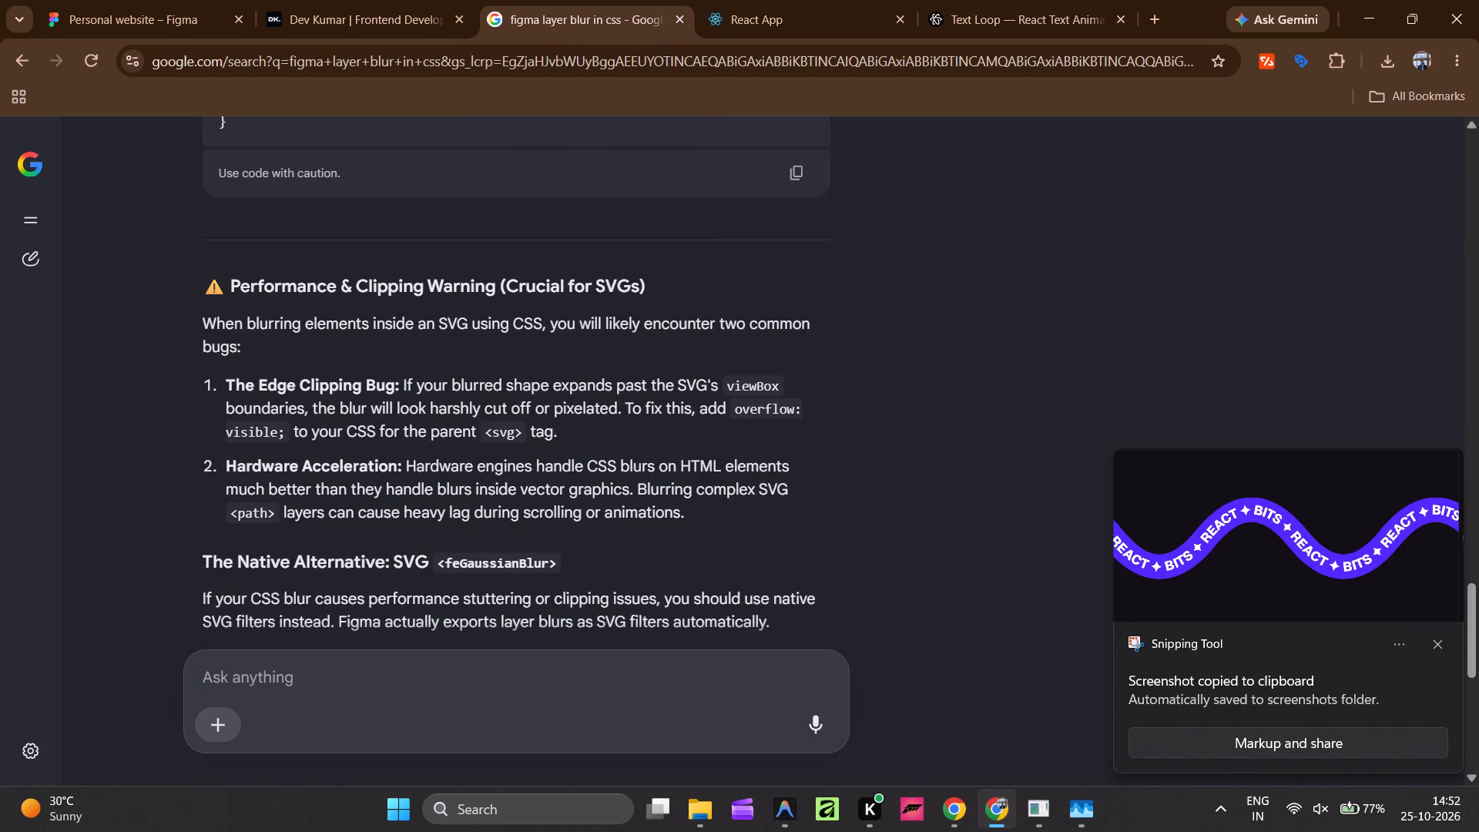
key("ctrl+v")
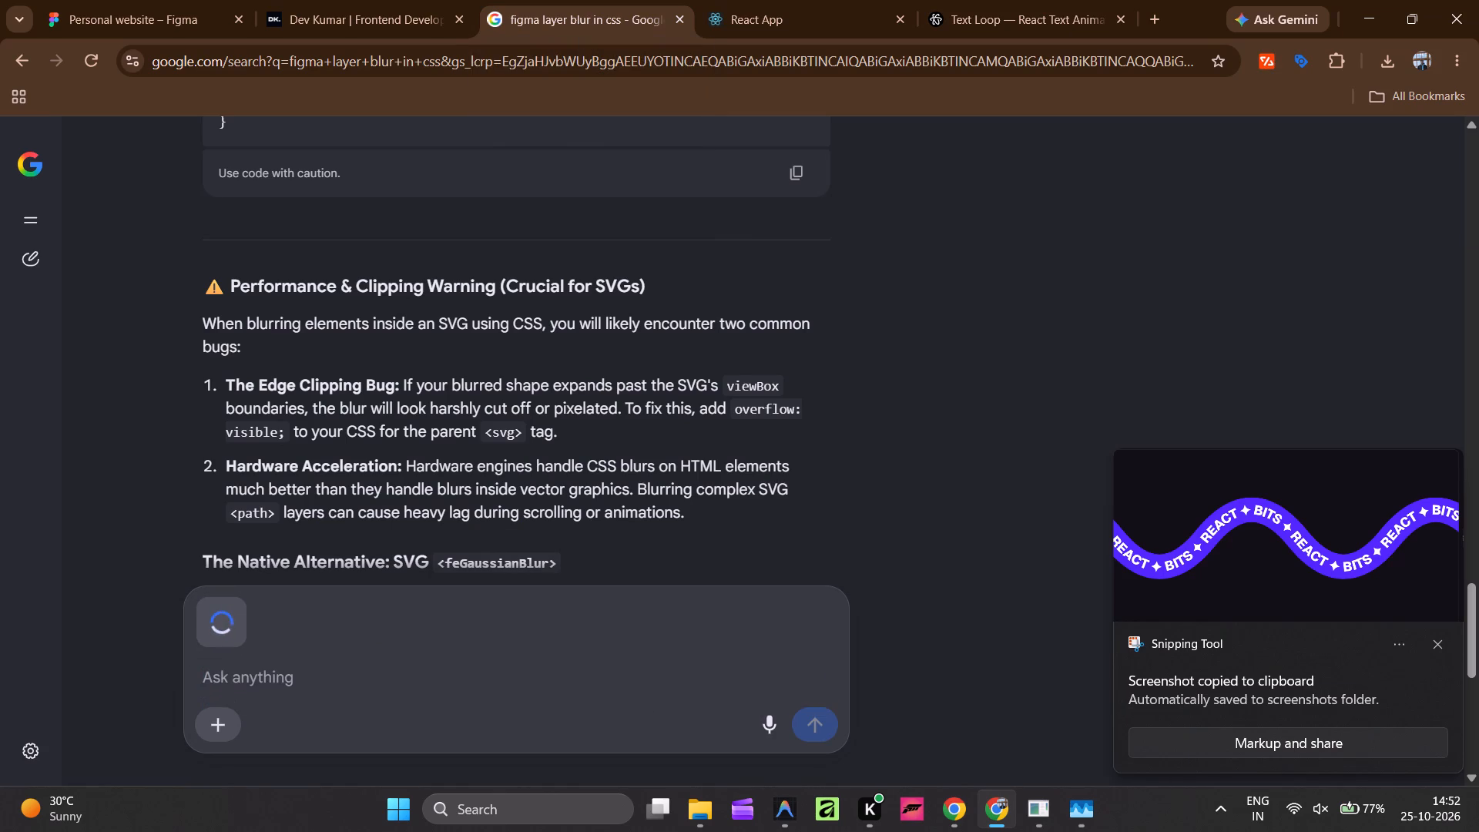
type("how to")
key("space")
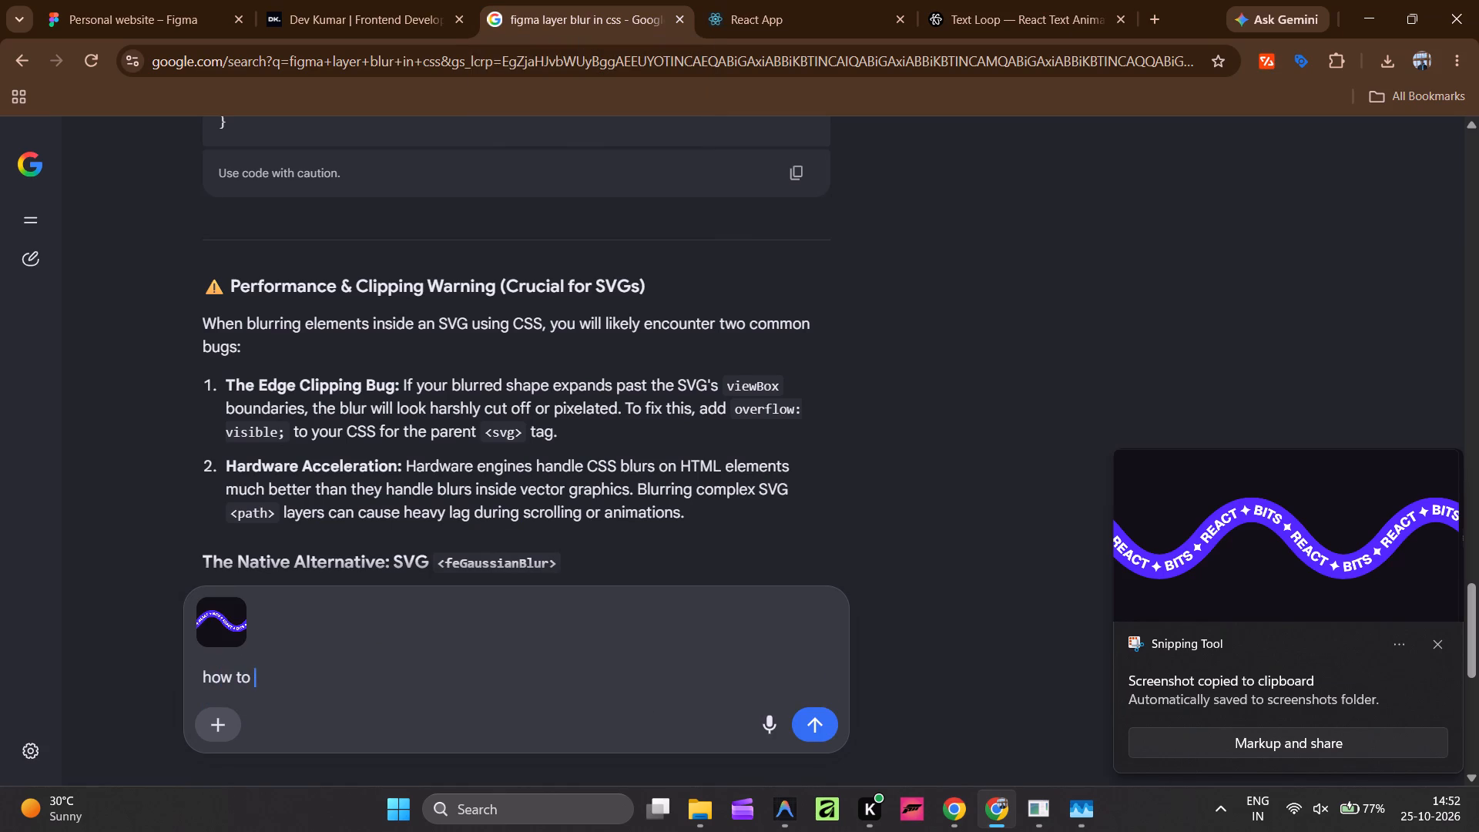
type("make this loop in fi")
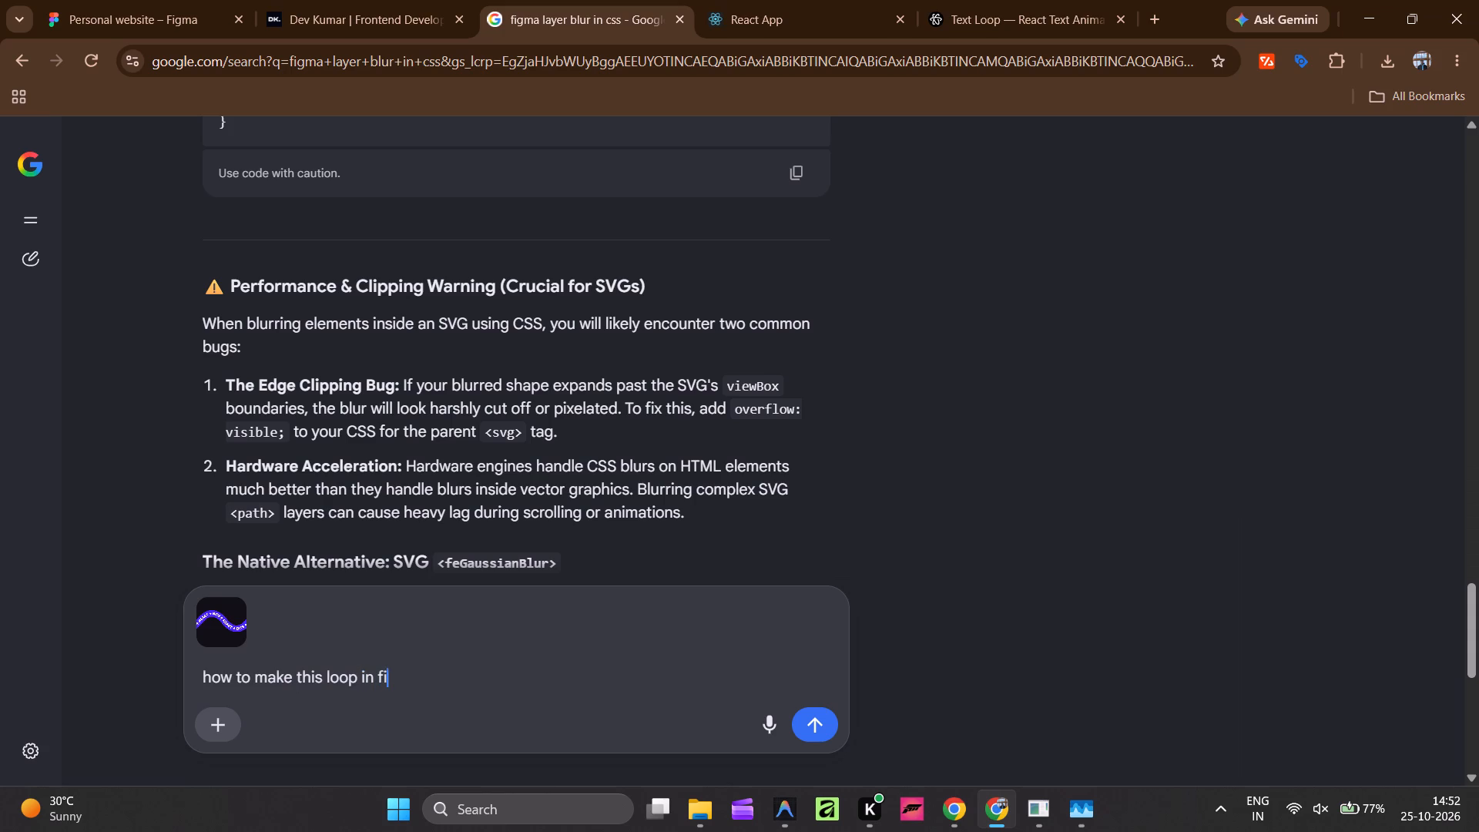
key("g")
type("ma")
key("Return")
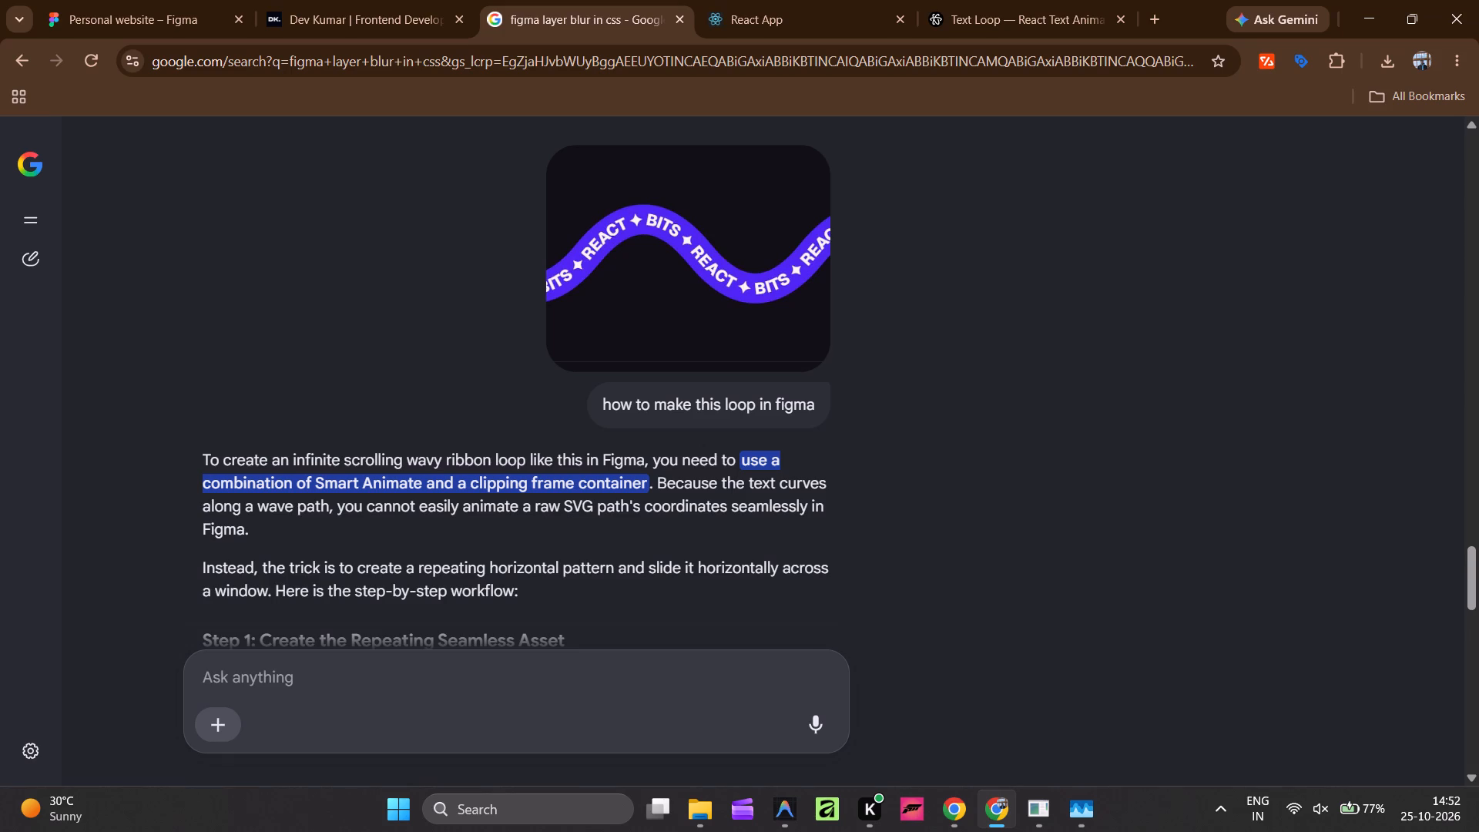
Read the answer's repeating-asset instructions, copy the wave cycle instruction, and ask the follow-up "how to make wave cycle".
scroll(358, 500, "down", 3)
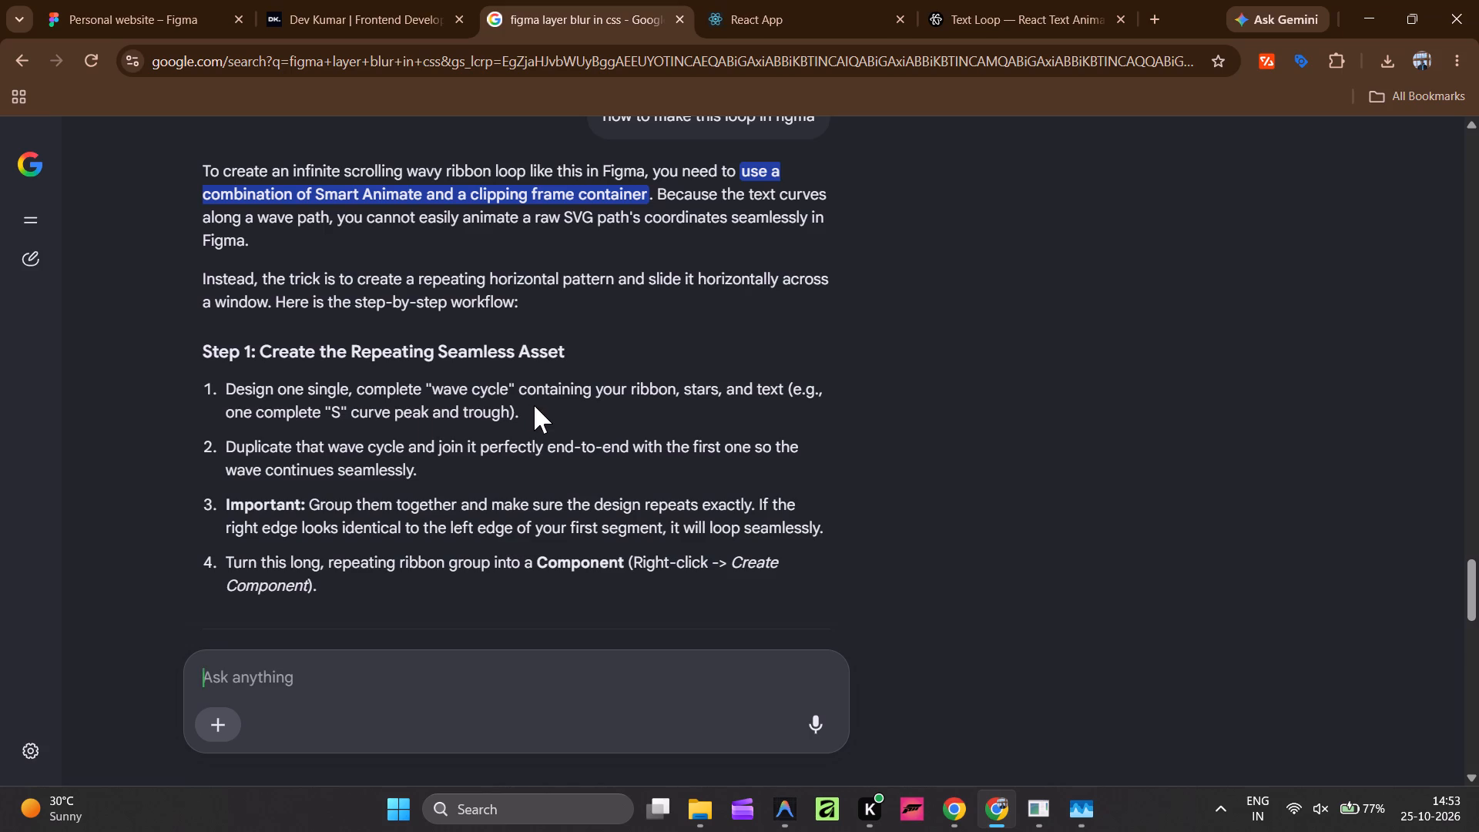
left_click_drag(534, 405, 224, 391)
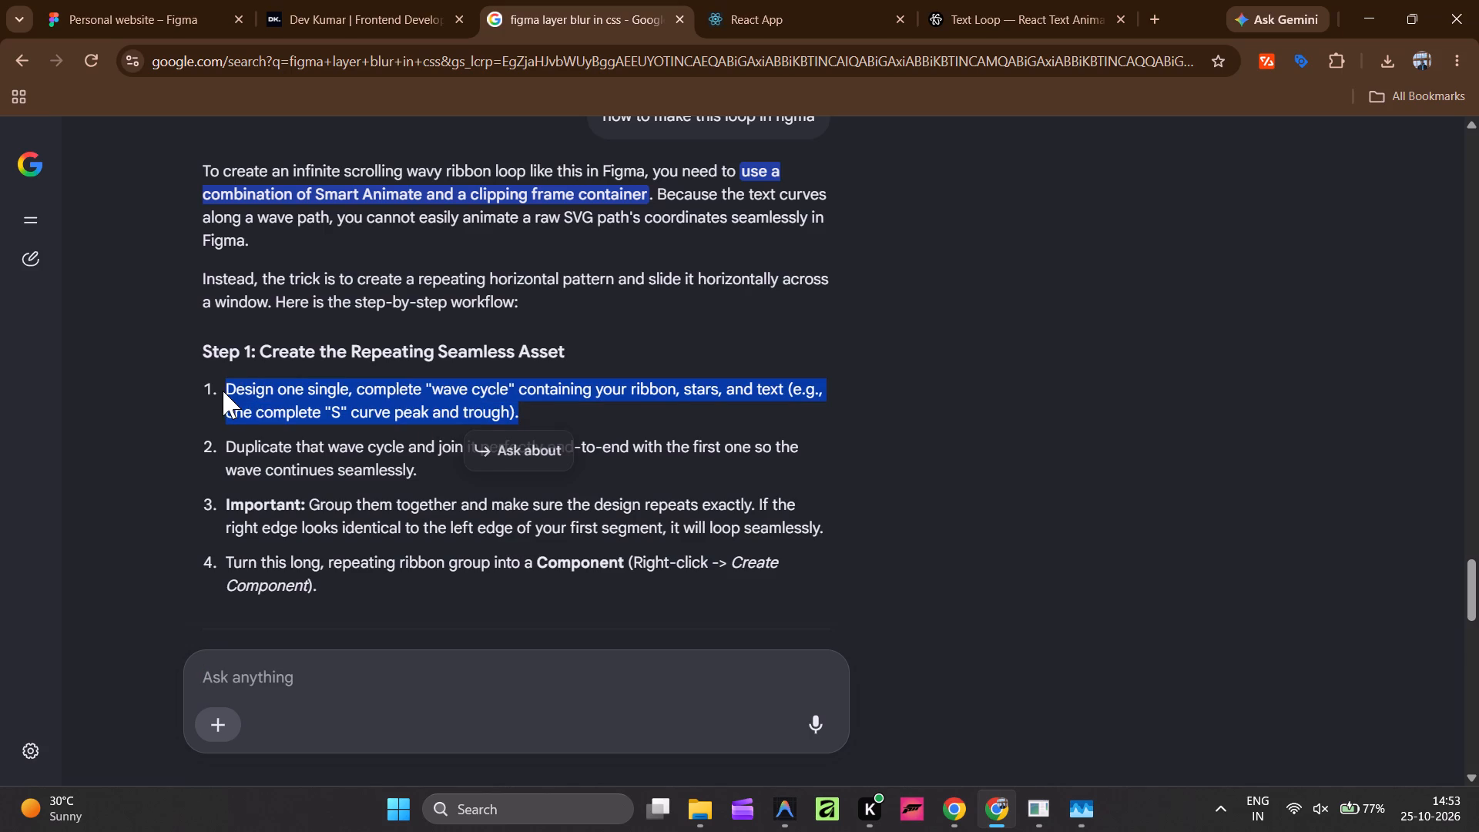
key("ctrl+c")
left_click(379, 690)
type("how")
key("space")
type("to make wave")
key("space")
type("cycle")
key("Return")
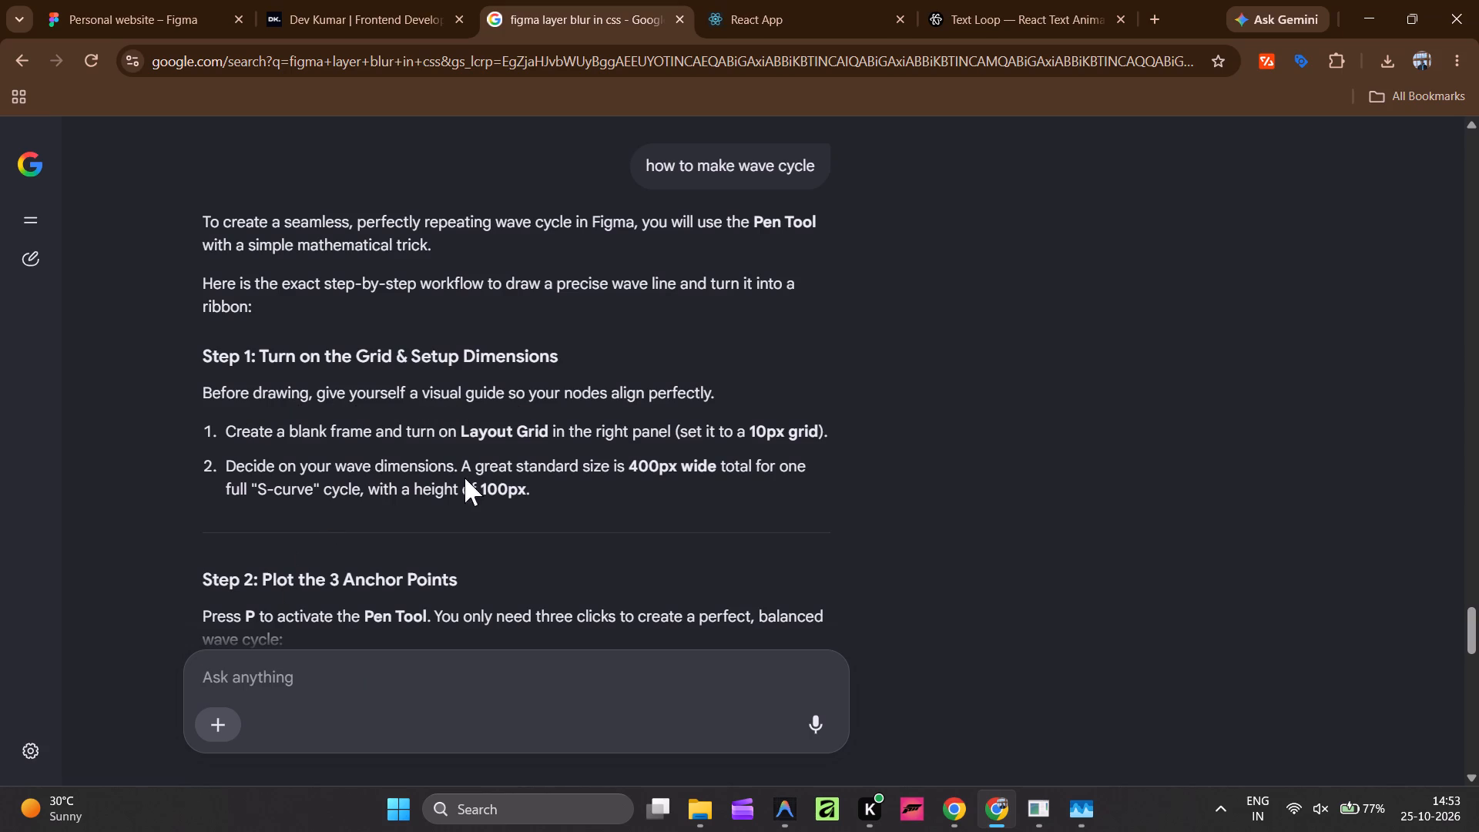
Read the Google AI chat's instructions for drawing a wave cycle with the Pen tool.
scroll(451, 498, "down", 1)
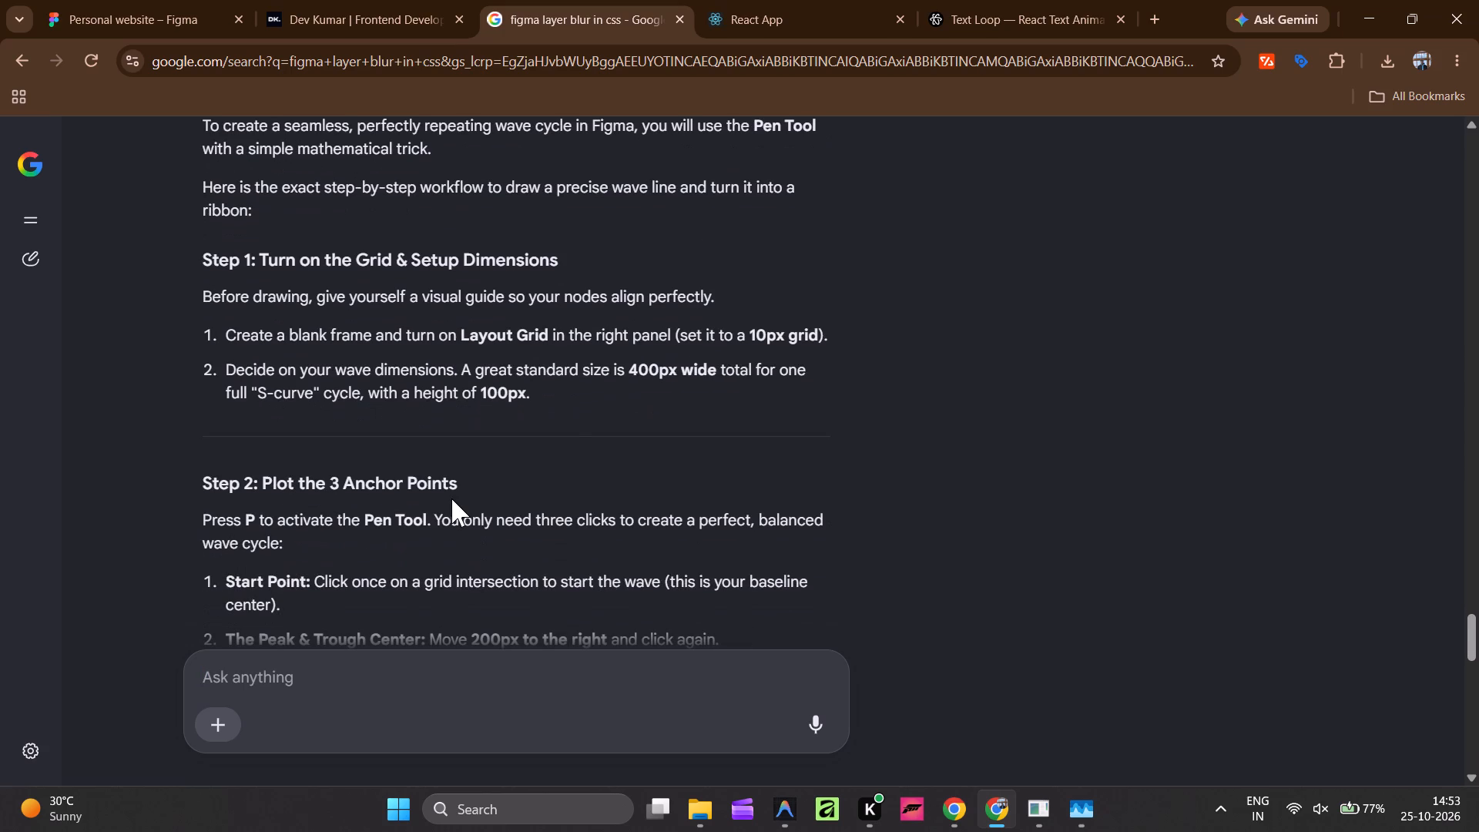
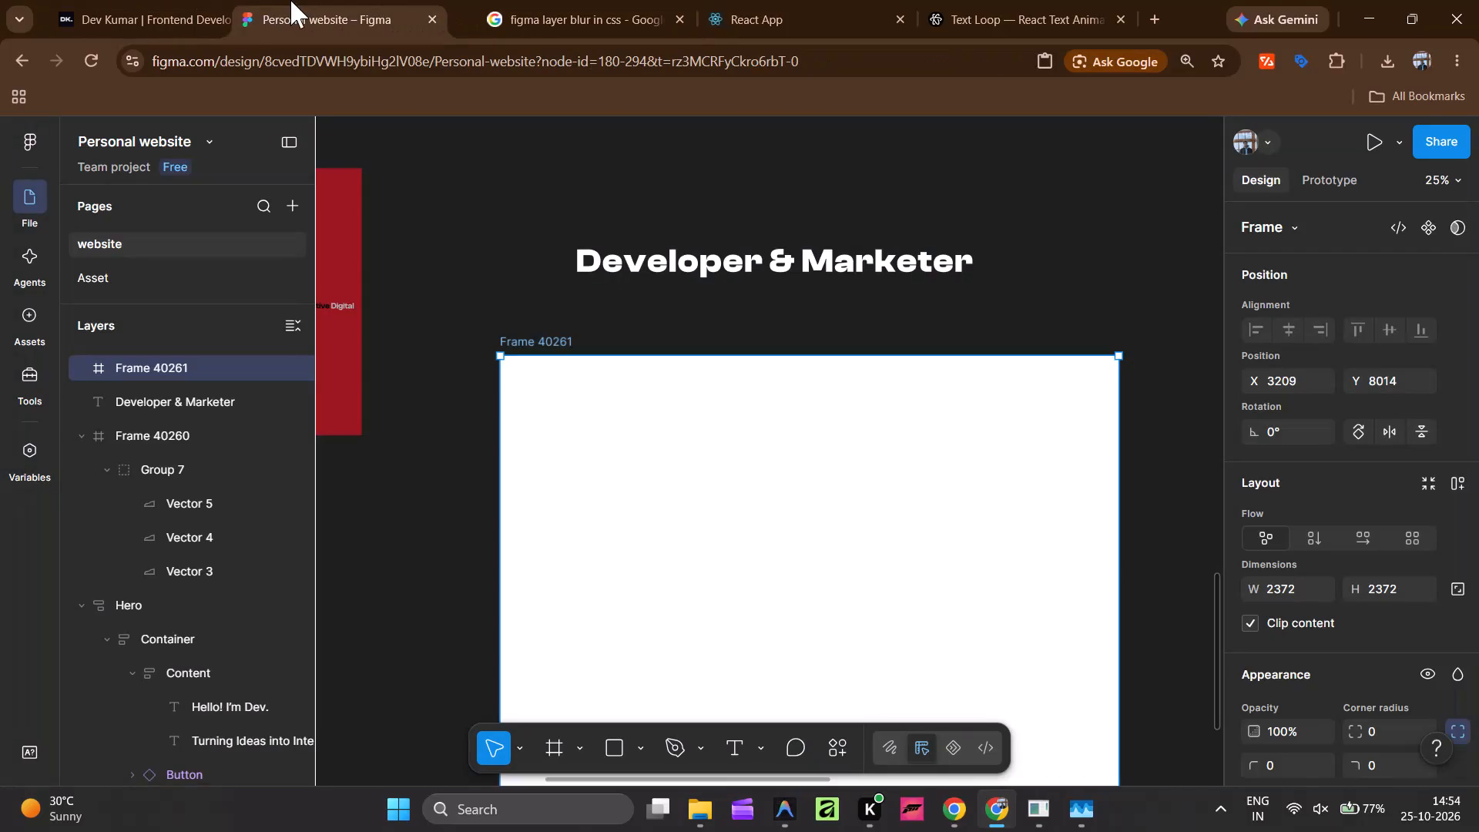
Add a 10 px grid layout guide to the blank white frame below the "Developer & Marketer" heading.
scroll(1368, 540, "down", 6)
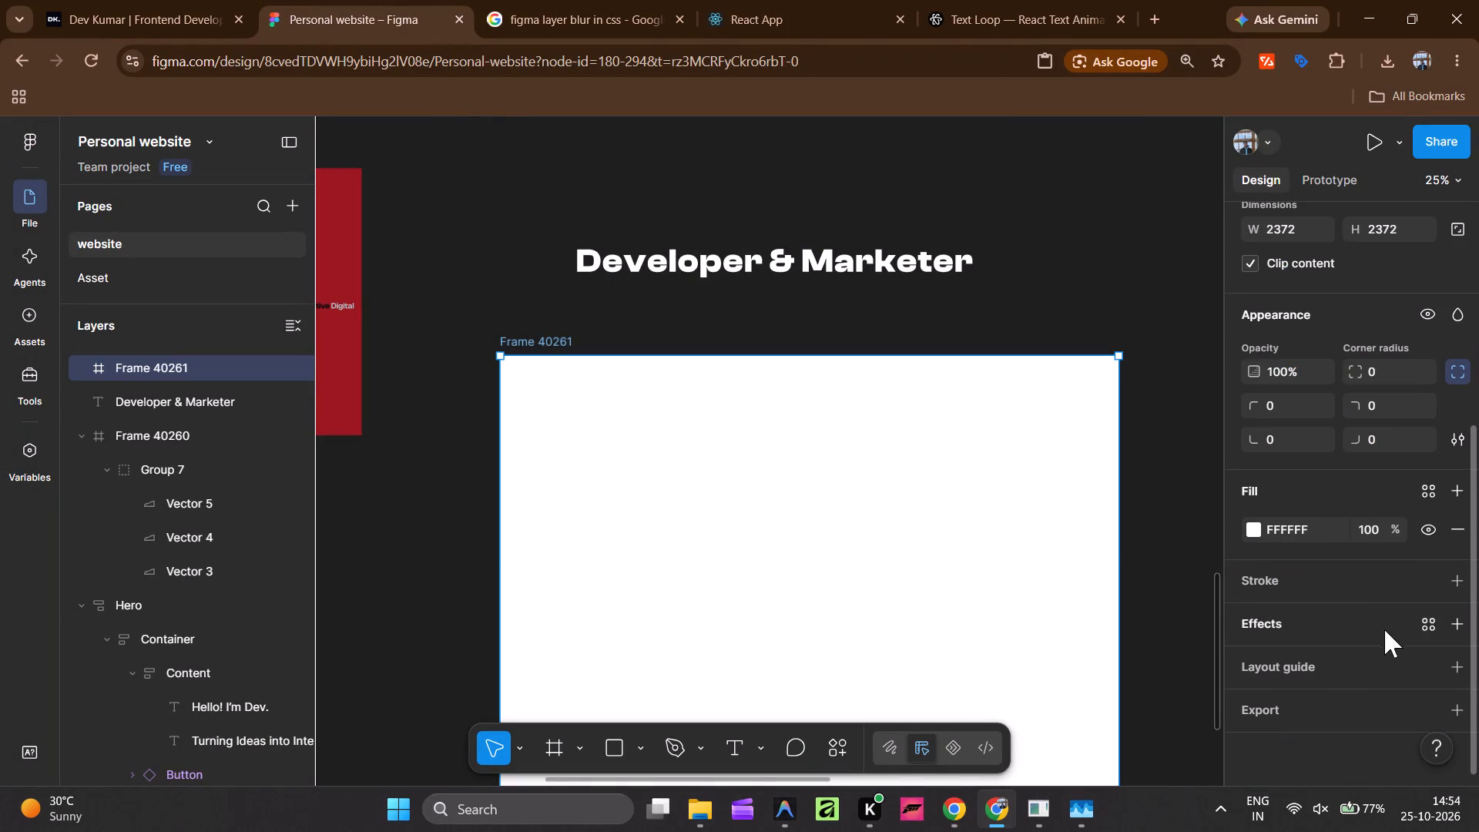
left_click(1319, 662)
scroll(1320, 660, "down", 3)
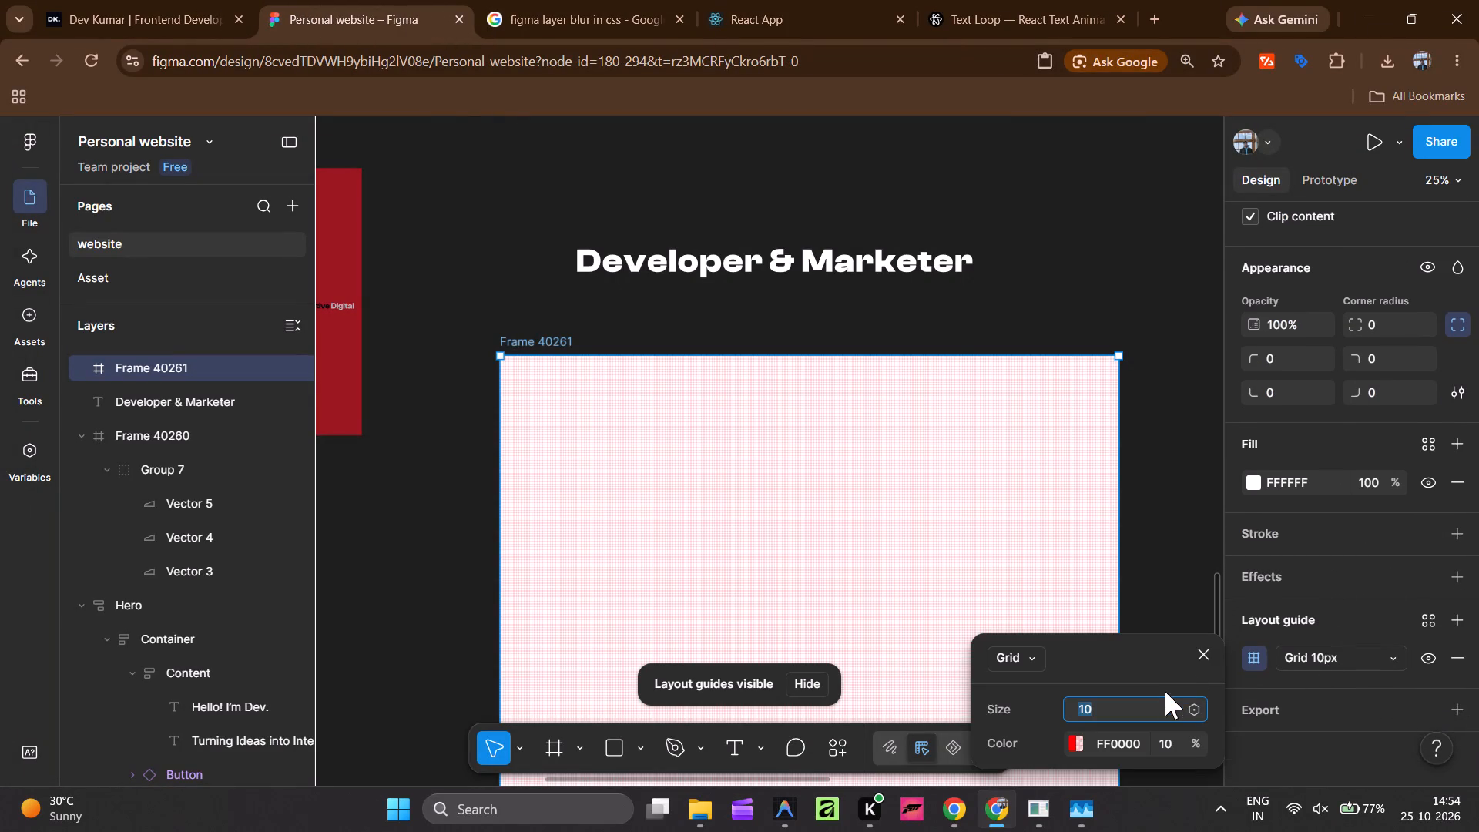
left_click(1179, 579)
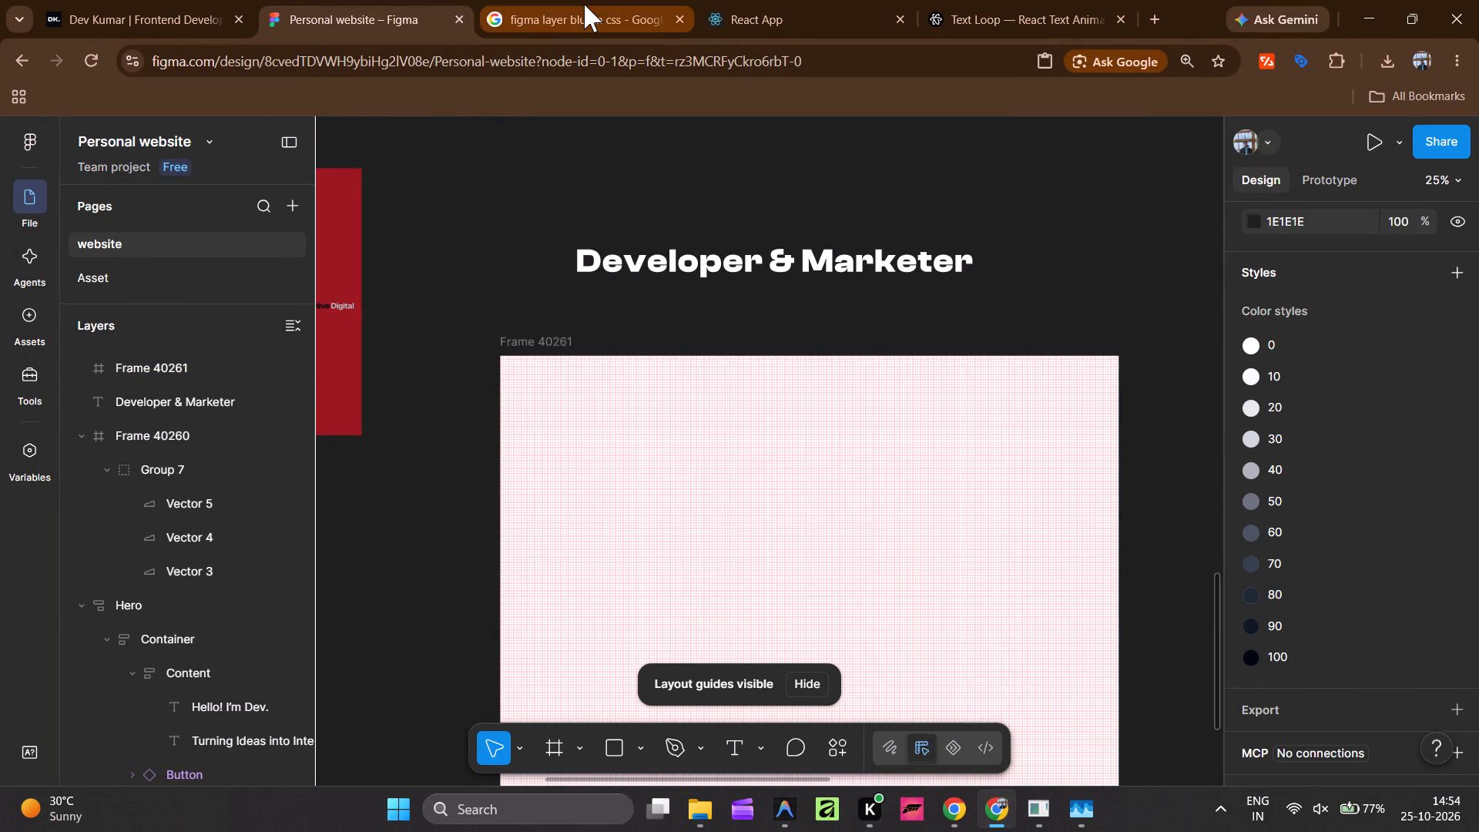
Switch to the Google AI chat and read the wave cycle's dimension guidance and the instructions for plotting its three anchor points.
left_click(584, 4)
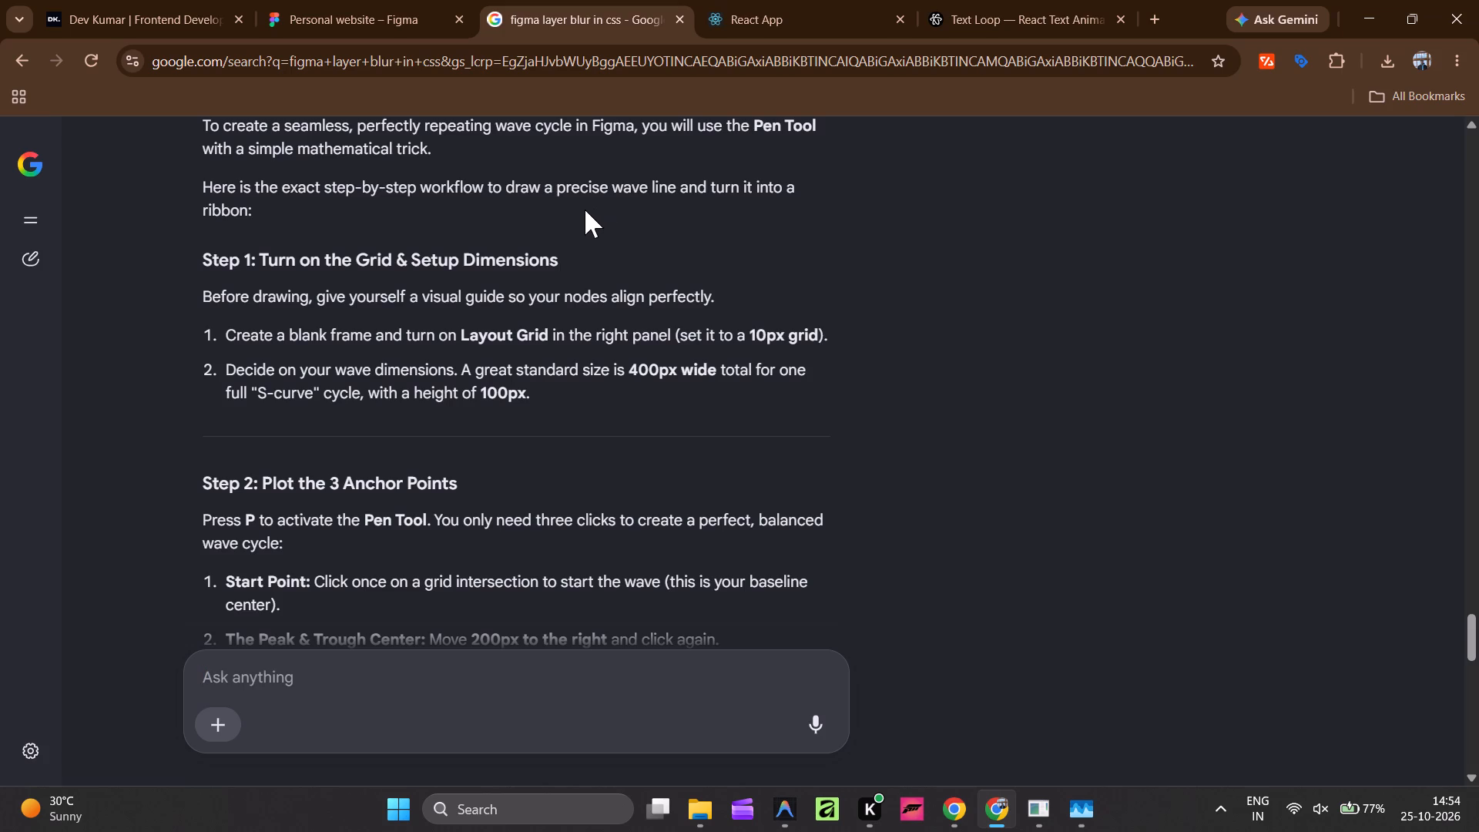
scroll(453, 435, "down", 2)
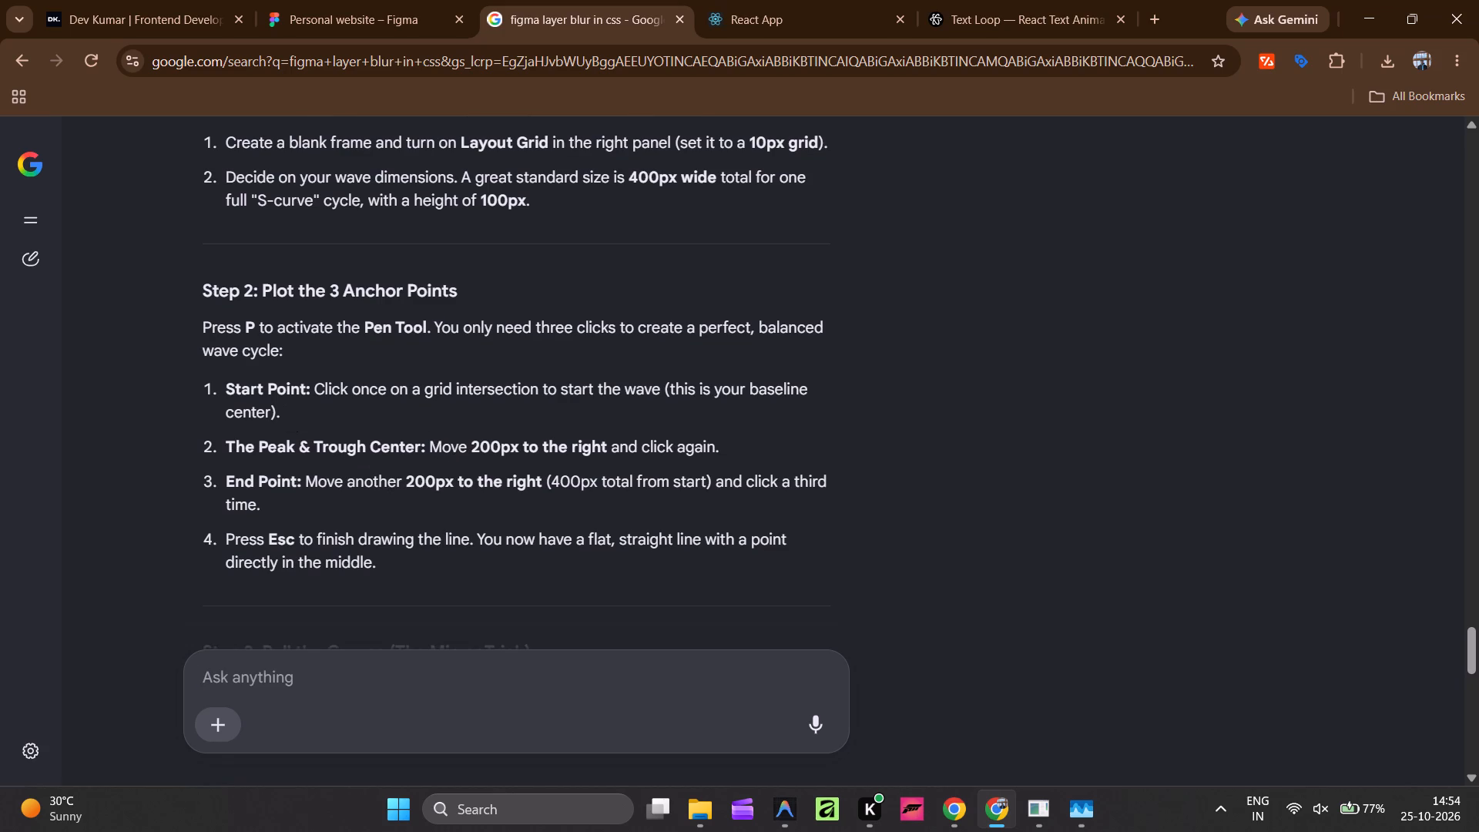
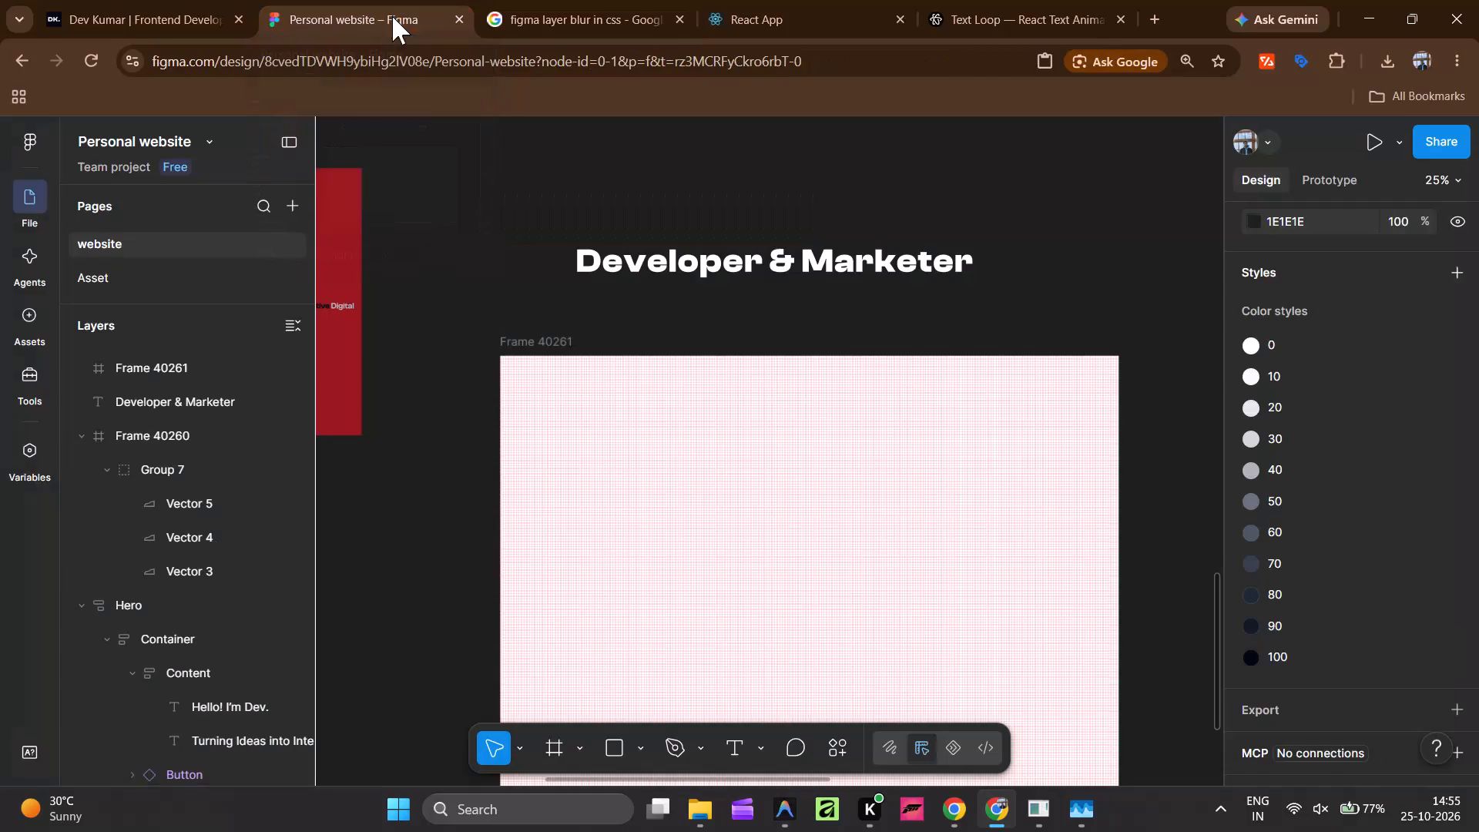
Draw a horizontal three-anchor path with the Pen tool in the gridded frame, at X about 182.5, 251.5 and 310, Y 1041.
scroll(636, 525, "down", 3)
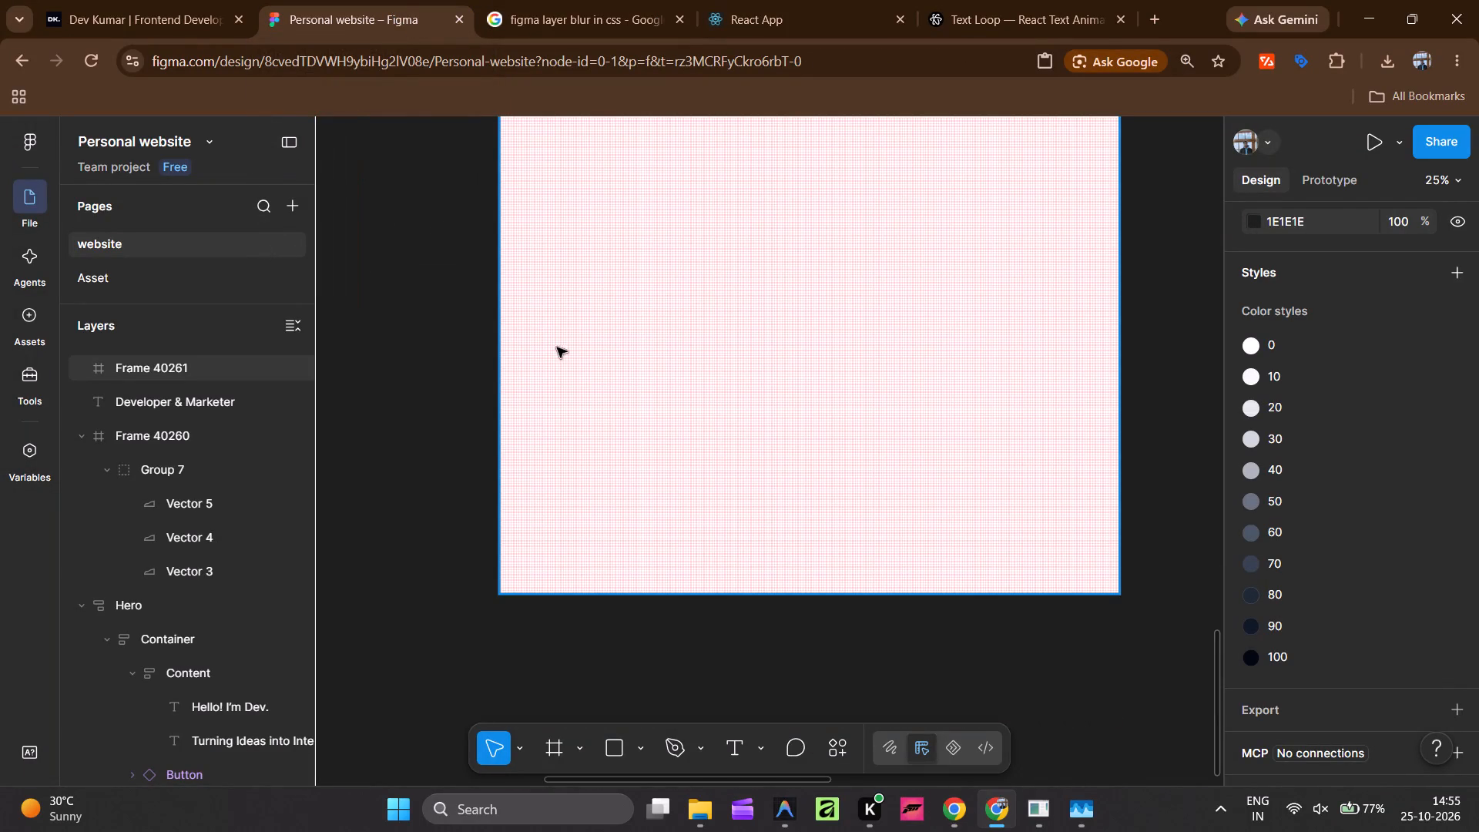
scroll(558, 347, "up", 1)
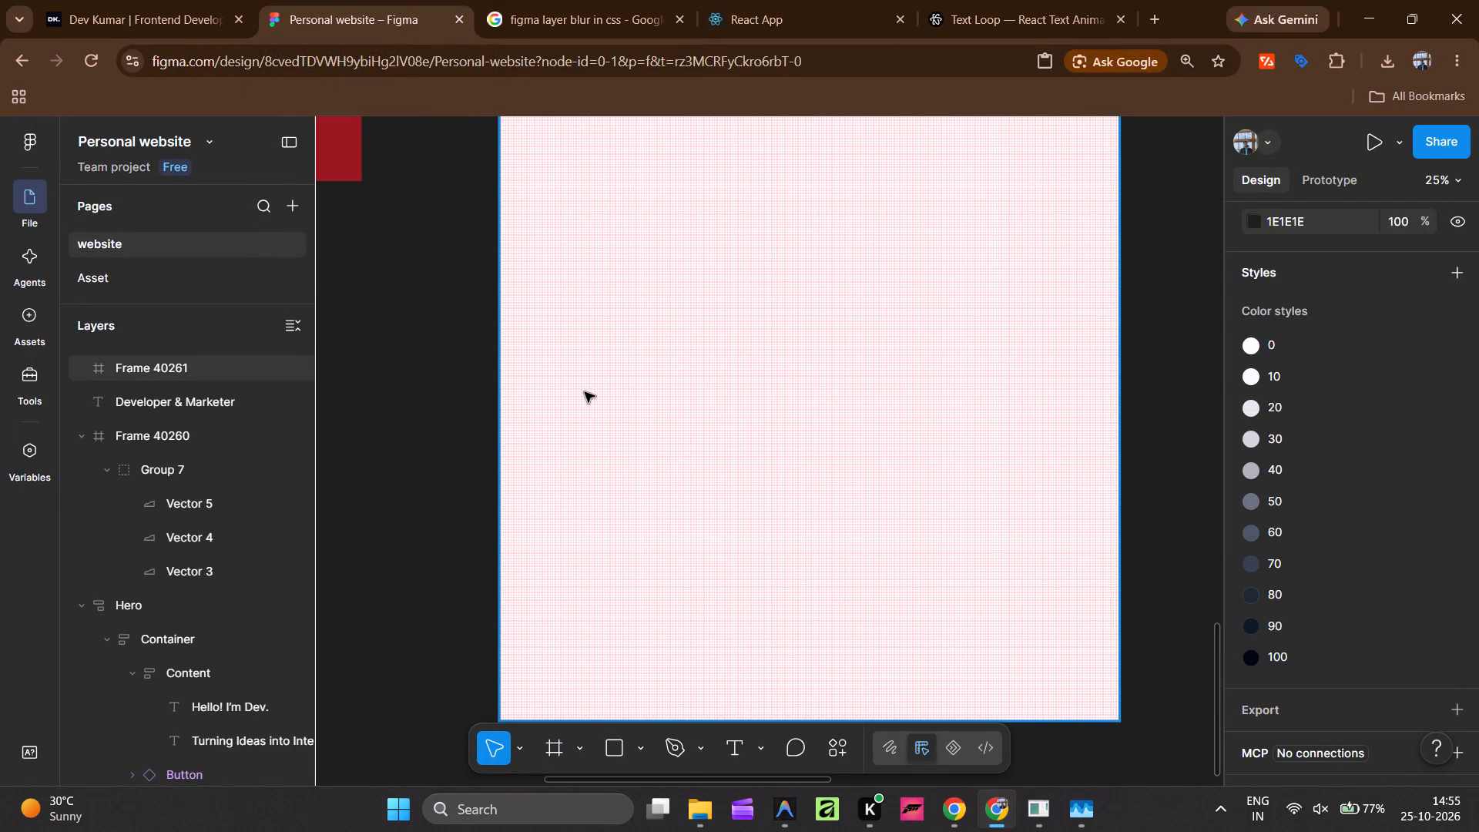
key("p")
scroll(559, 377, "up", 7, "ctrl")
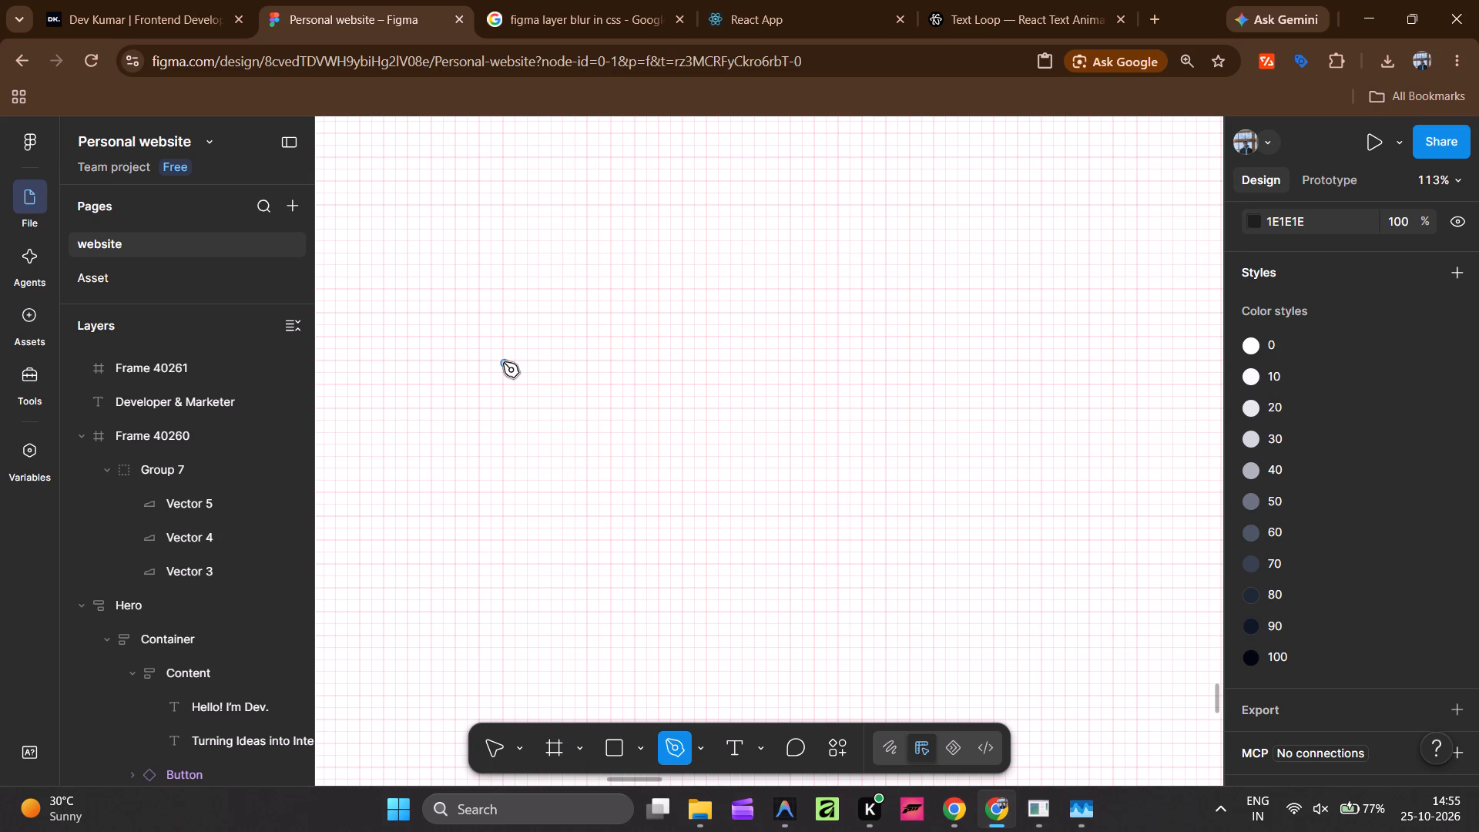
left_click(505, 361)
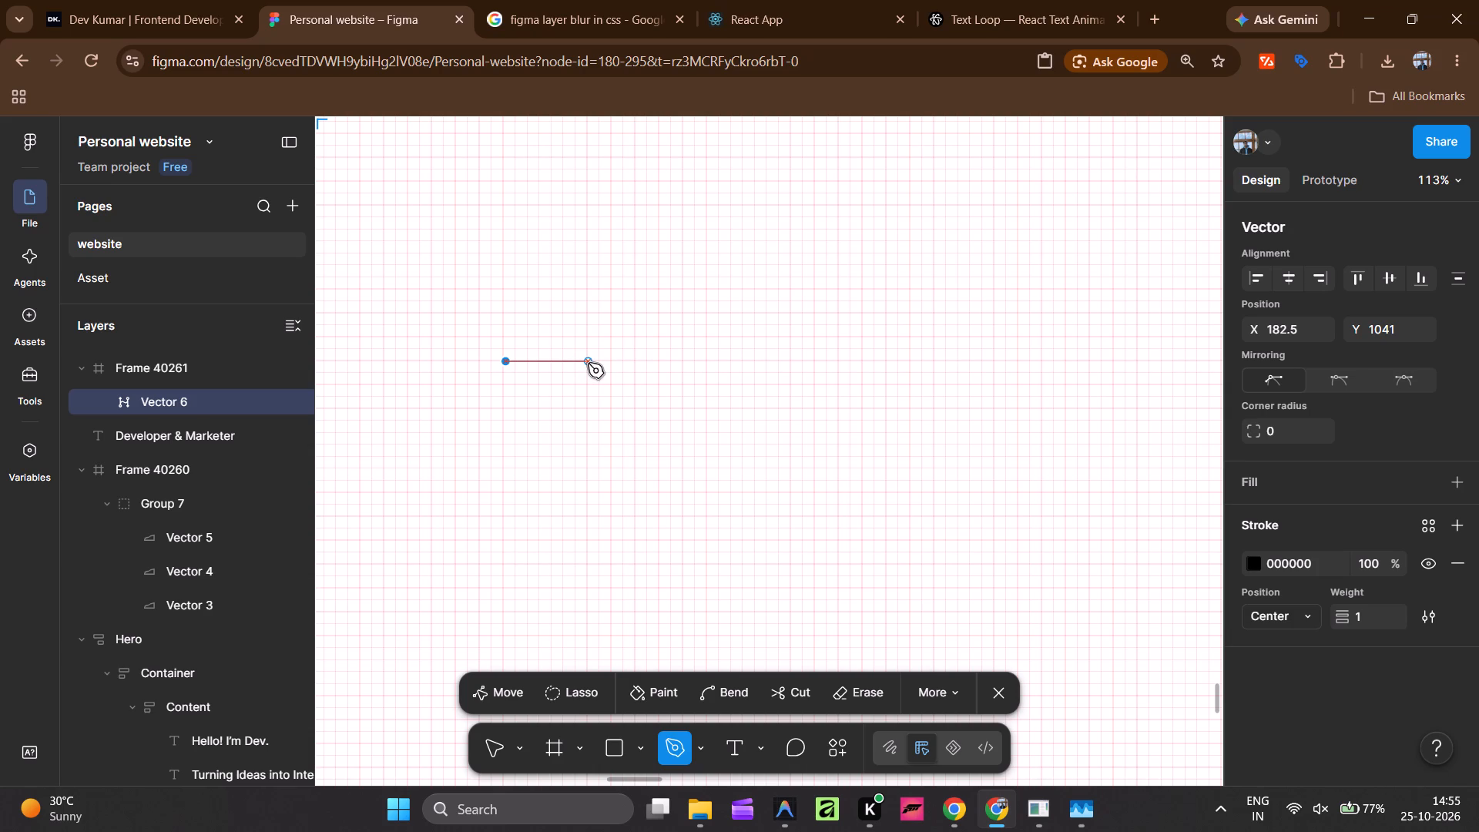
left_click(588, 363, "shift")
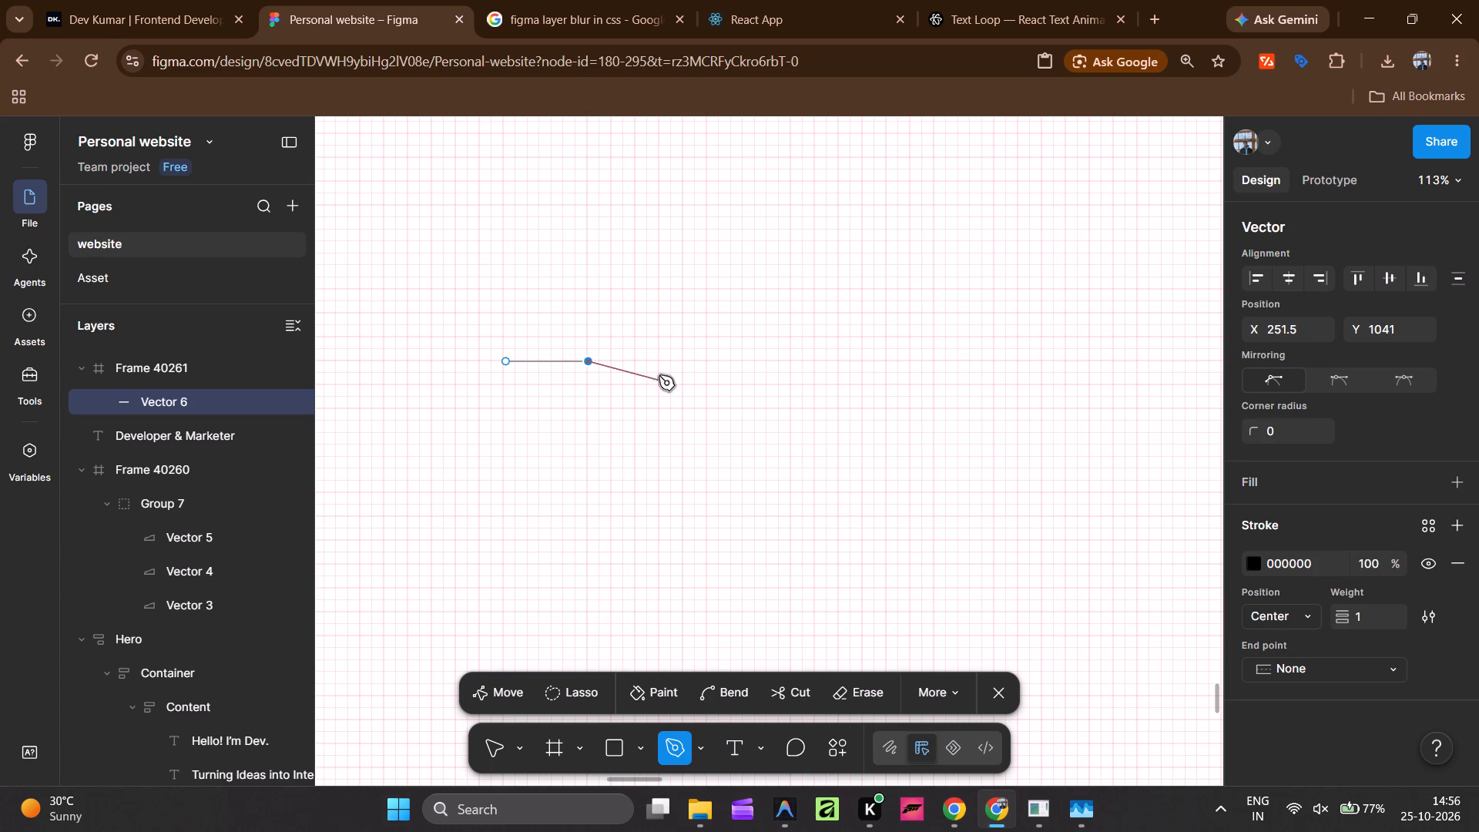
left_click(658, 365, "shift")
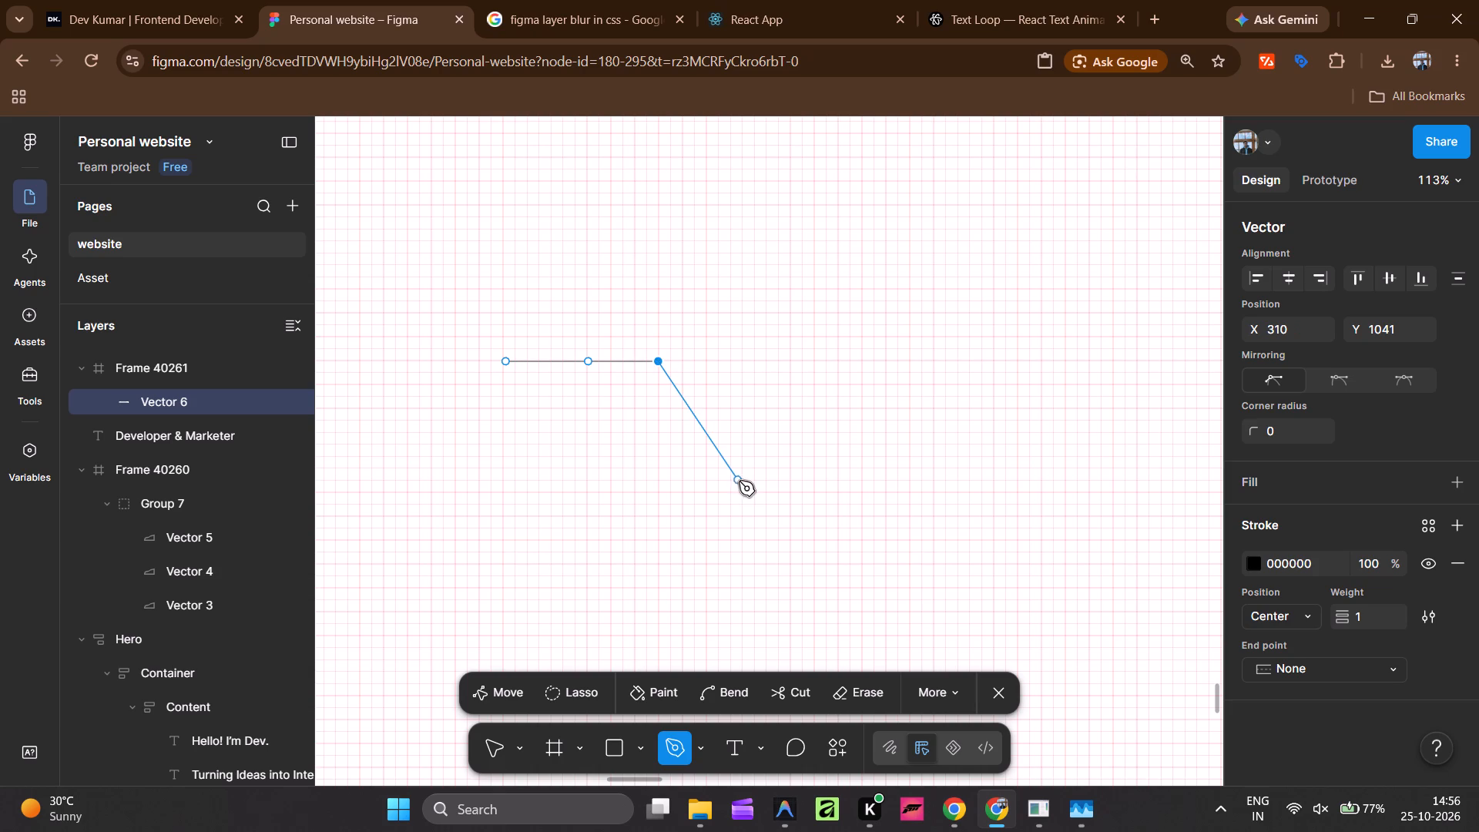
left_click(494, 743)
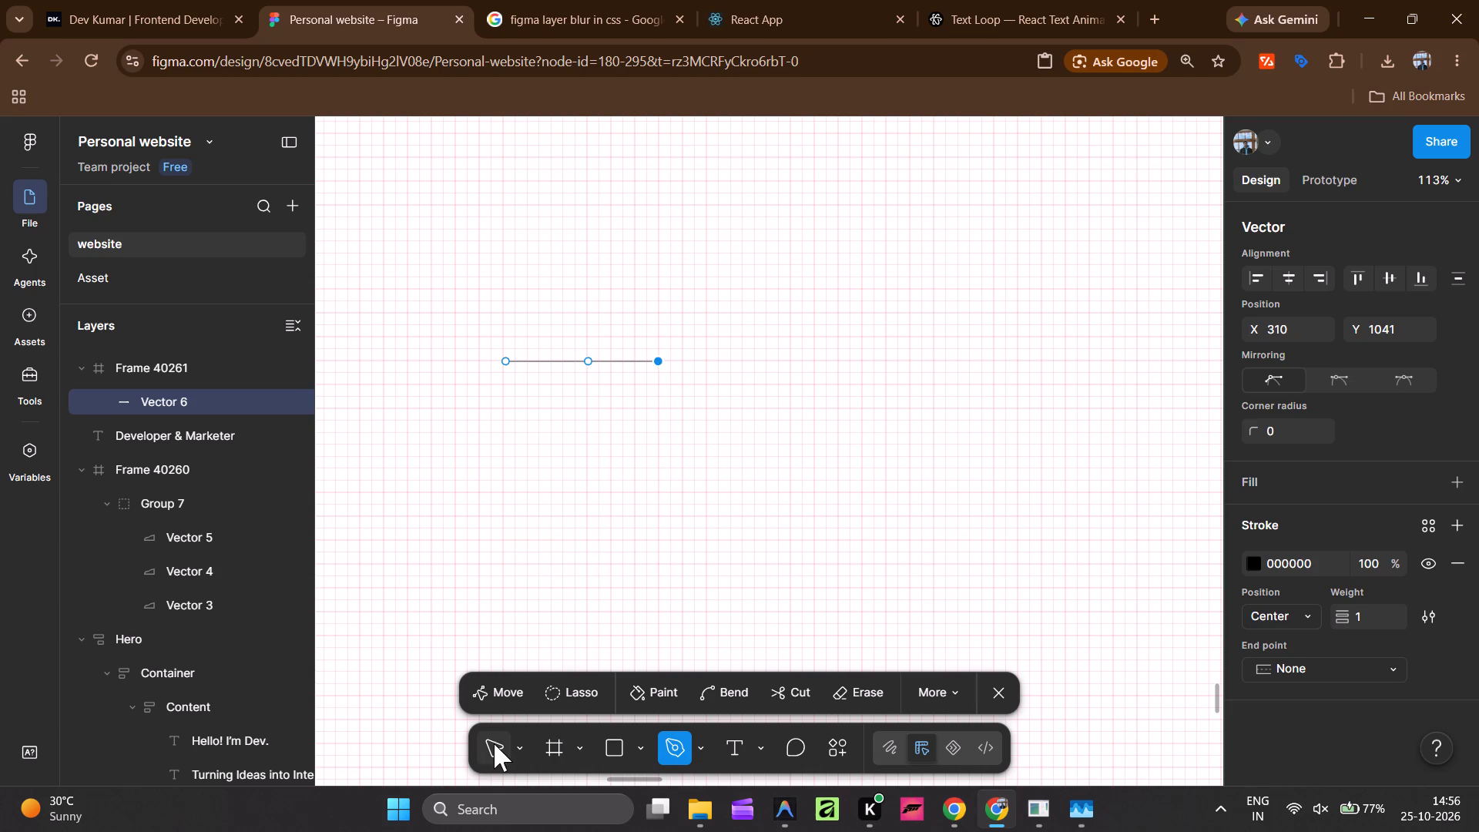
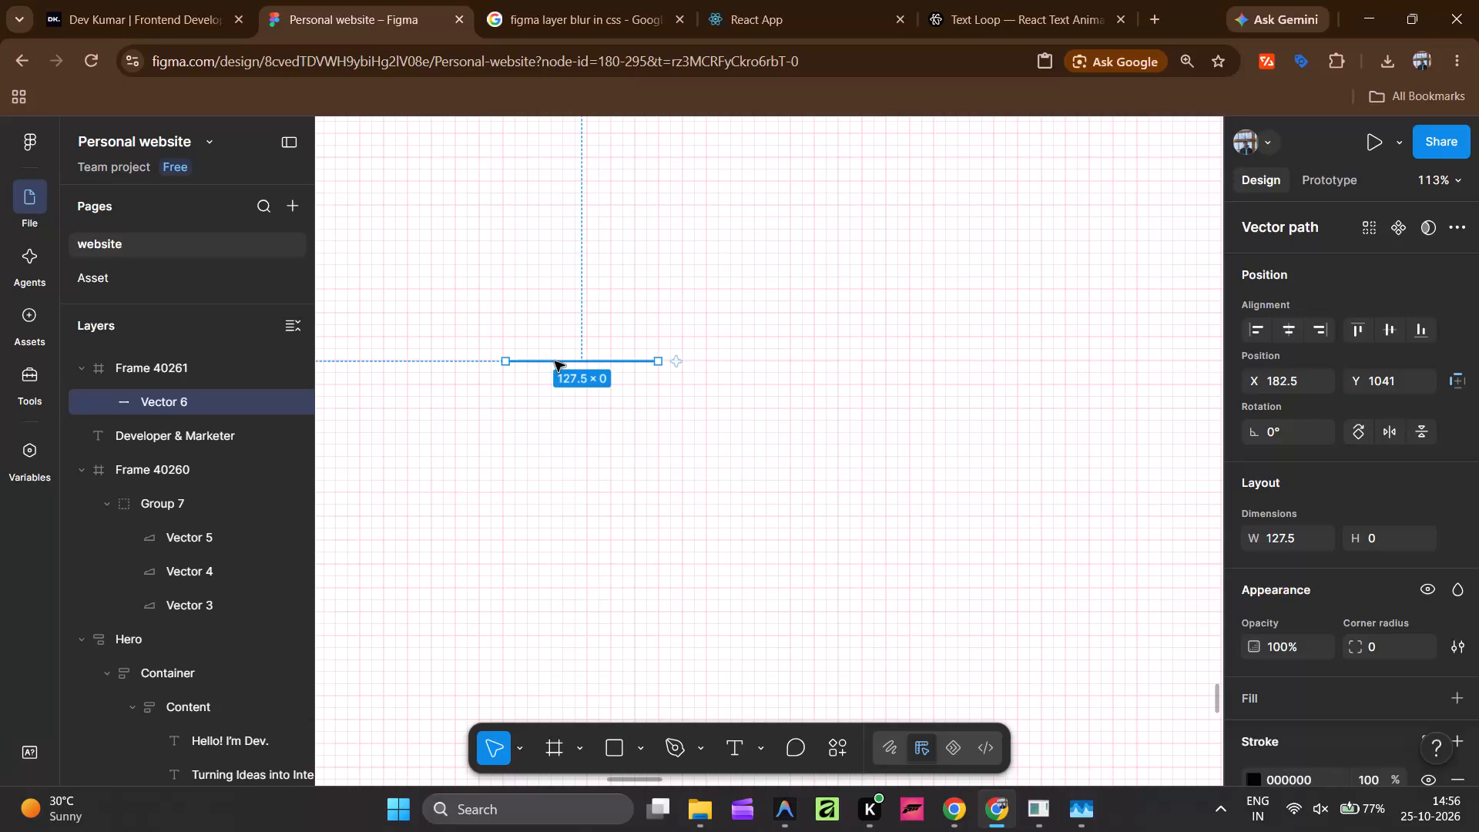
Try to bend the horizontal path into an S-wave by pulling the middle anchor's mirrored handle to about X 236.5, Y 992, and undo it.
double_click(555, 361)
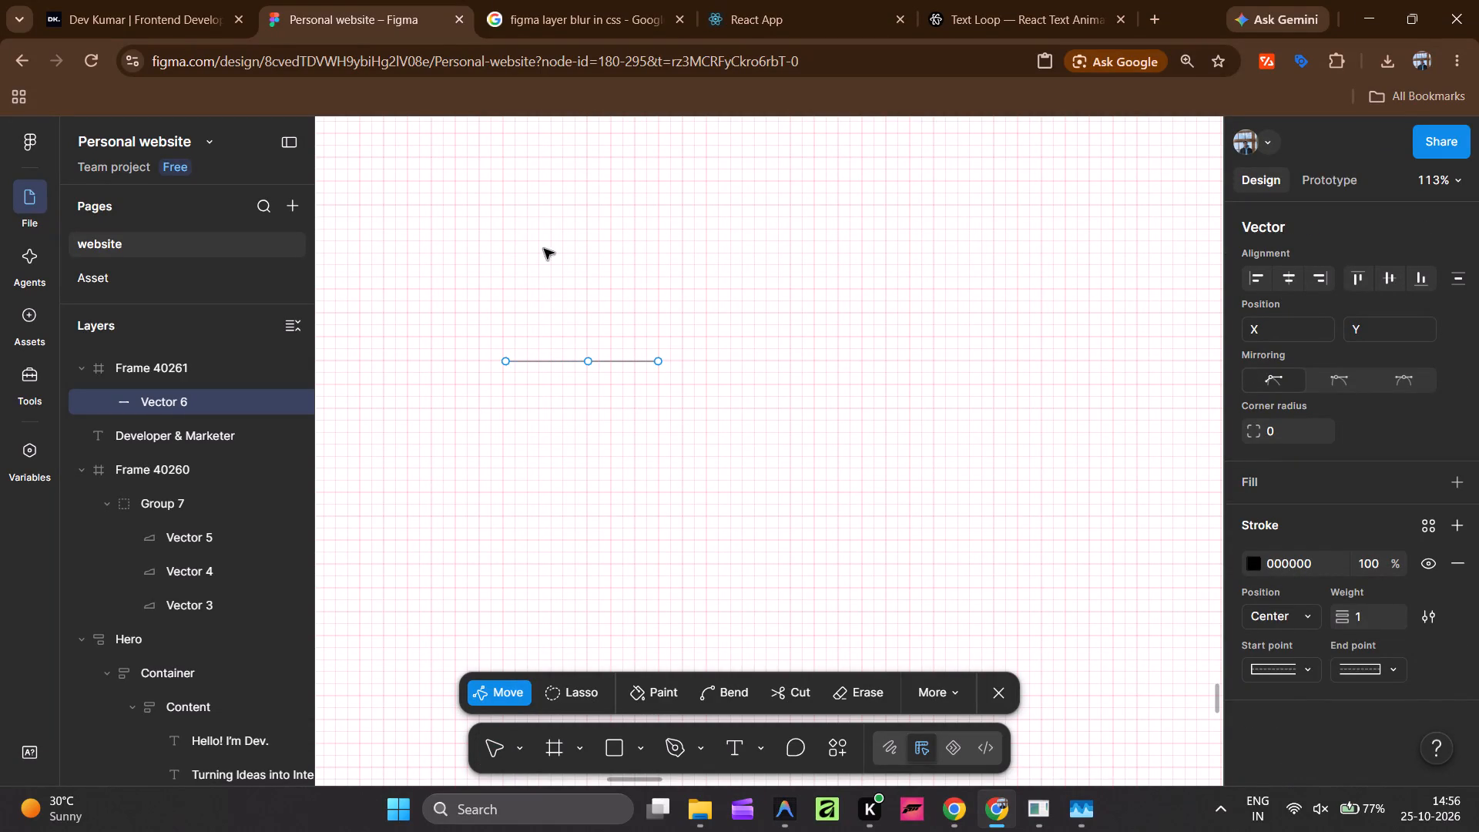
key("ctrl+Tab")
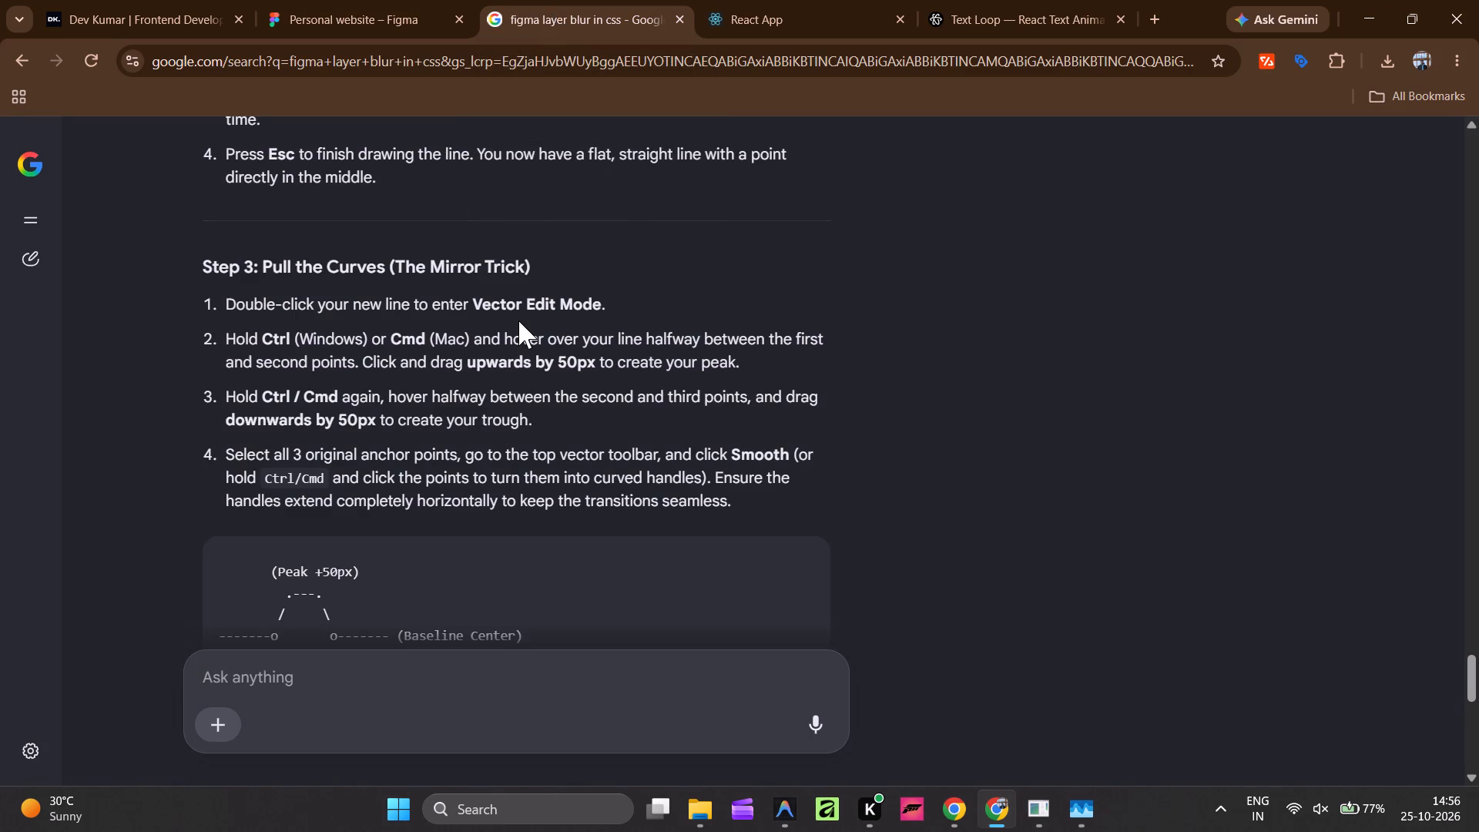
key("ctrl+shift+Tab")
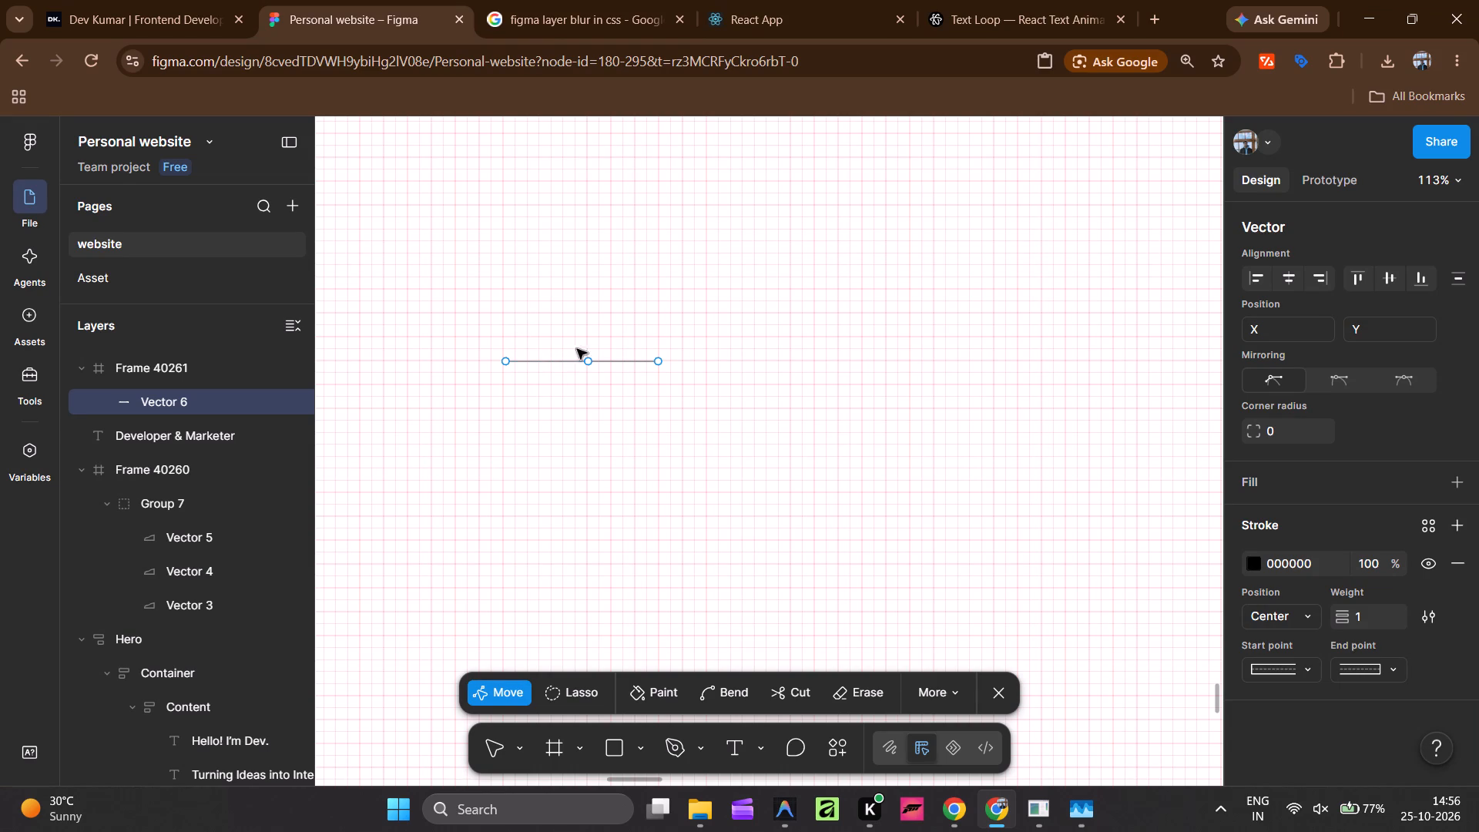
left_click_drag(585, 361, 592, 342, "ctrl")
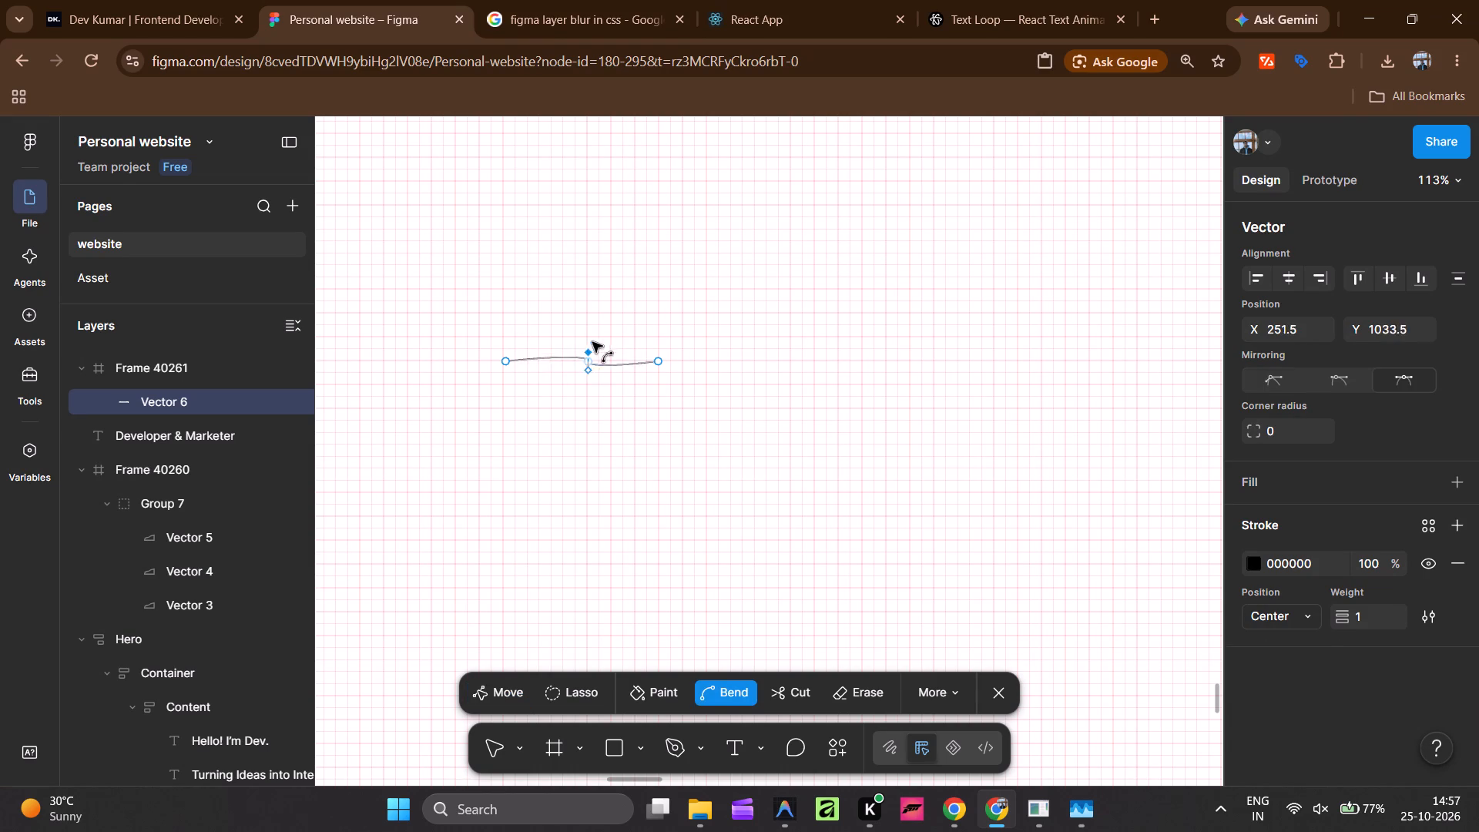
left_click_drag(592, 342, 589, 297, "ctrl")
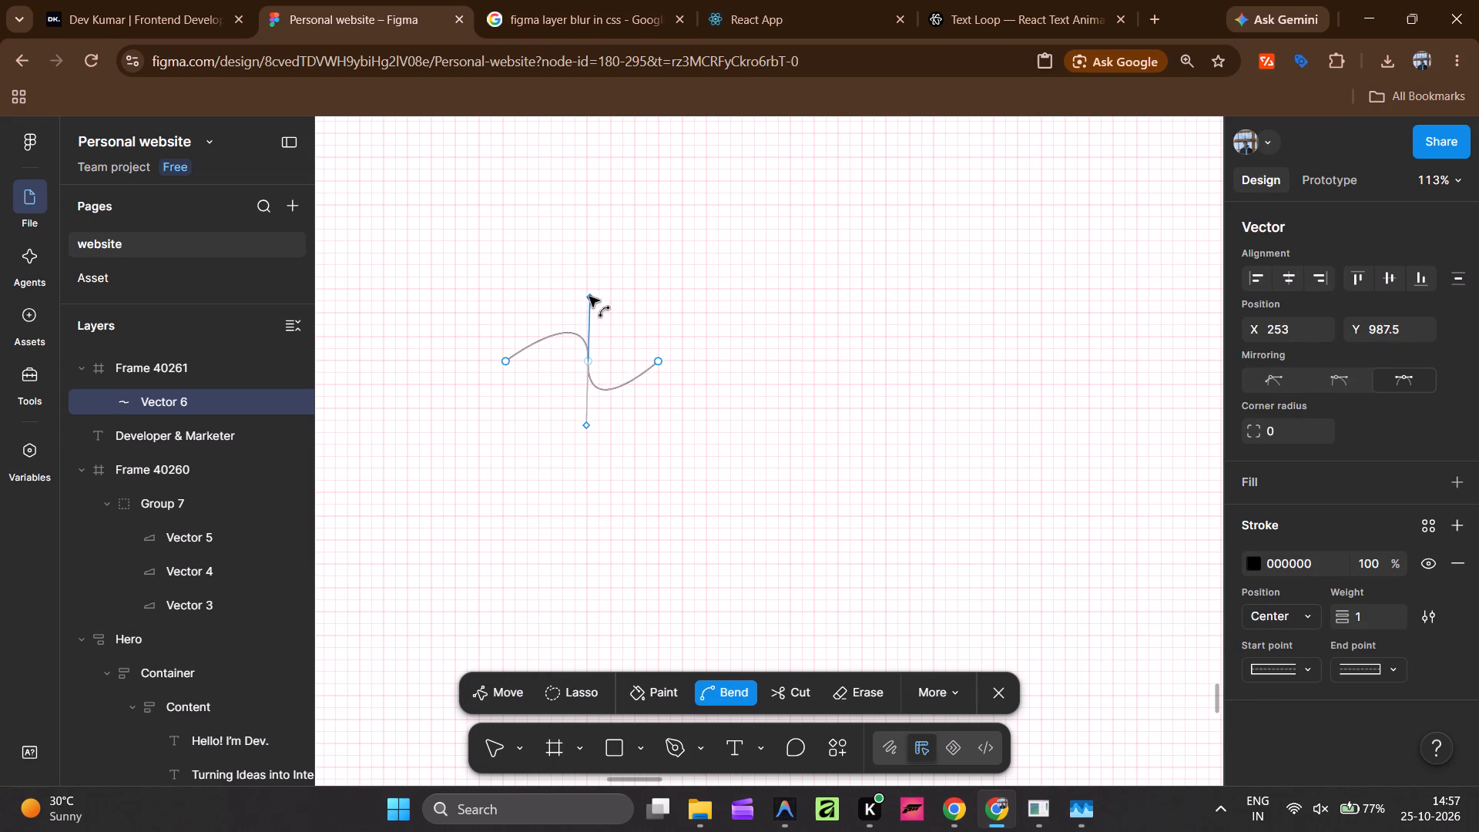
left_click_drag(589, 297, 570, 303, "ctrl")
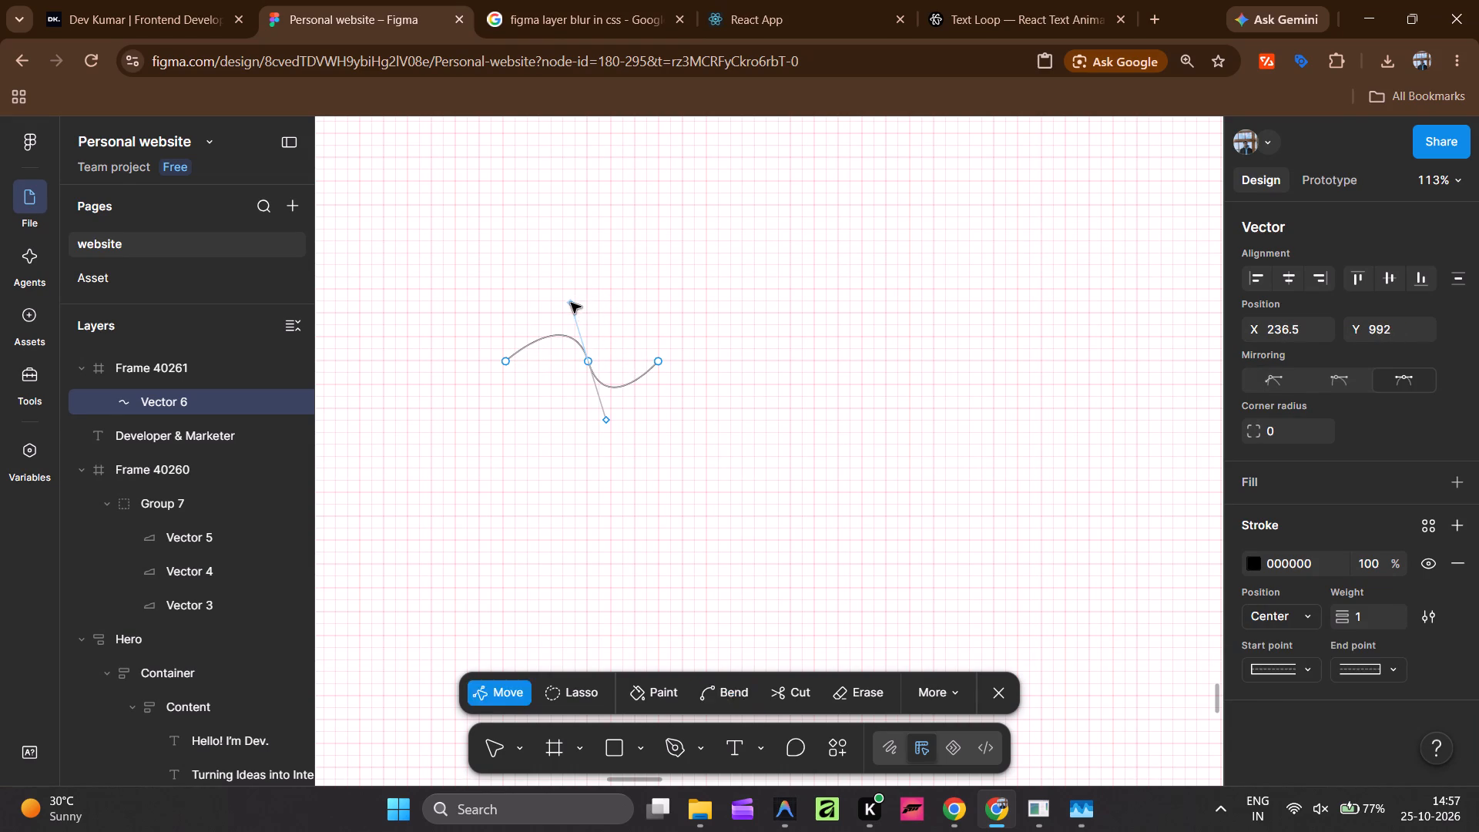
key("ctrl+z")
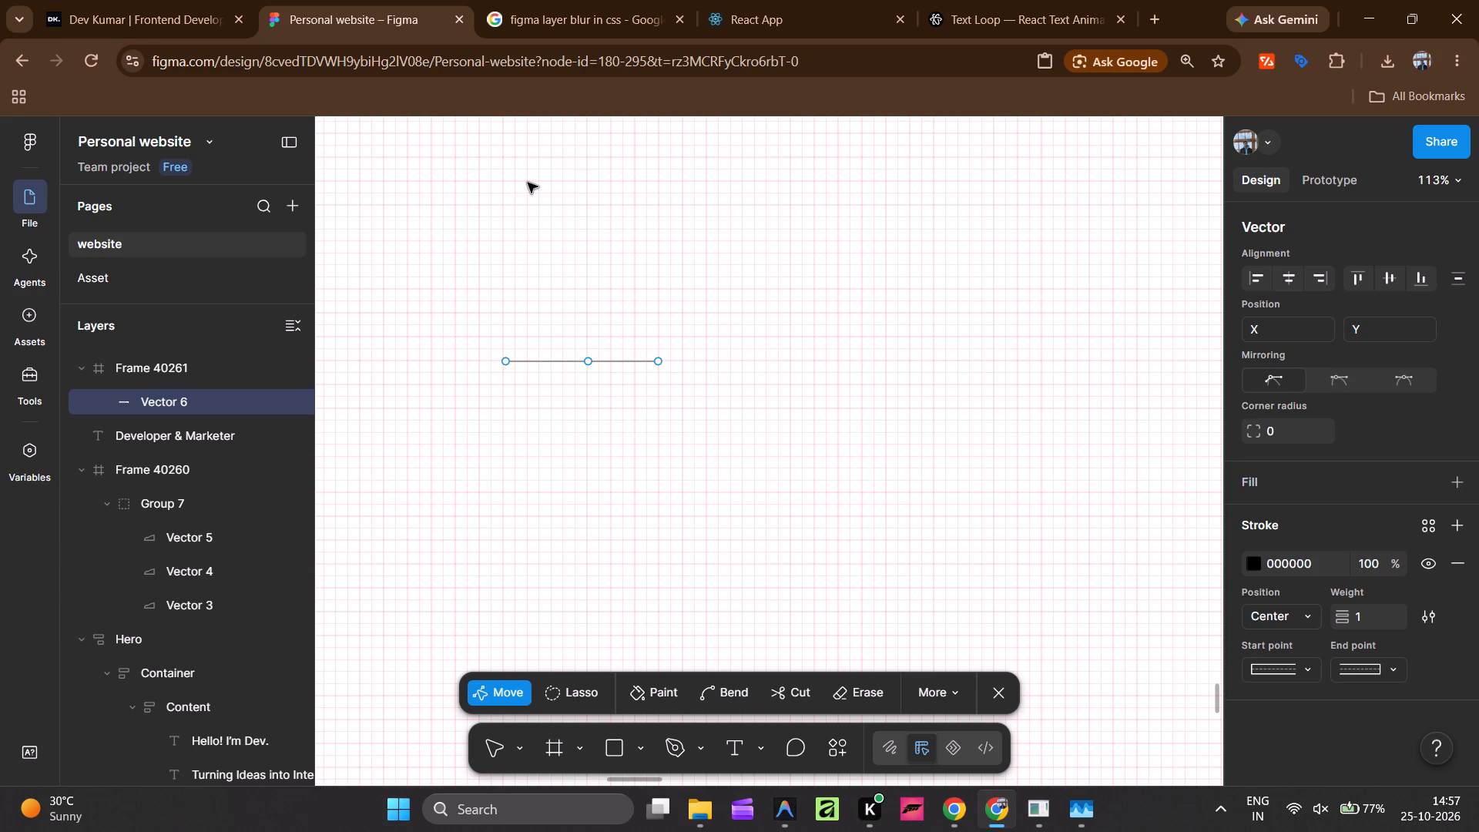
Reread the wave-path instructions in the Google search tab, covering the three-point line and Step 3, Pull the Curves.
key("ctrl+Tab")
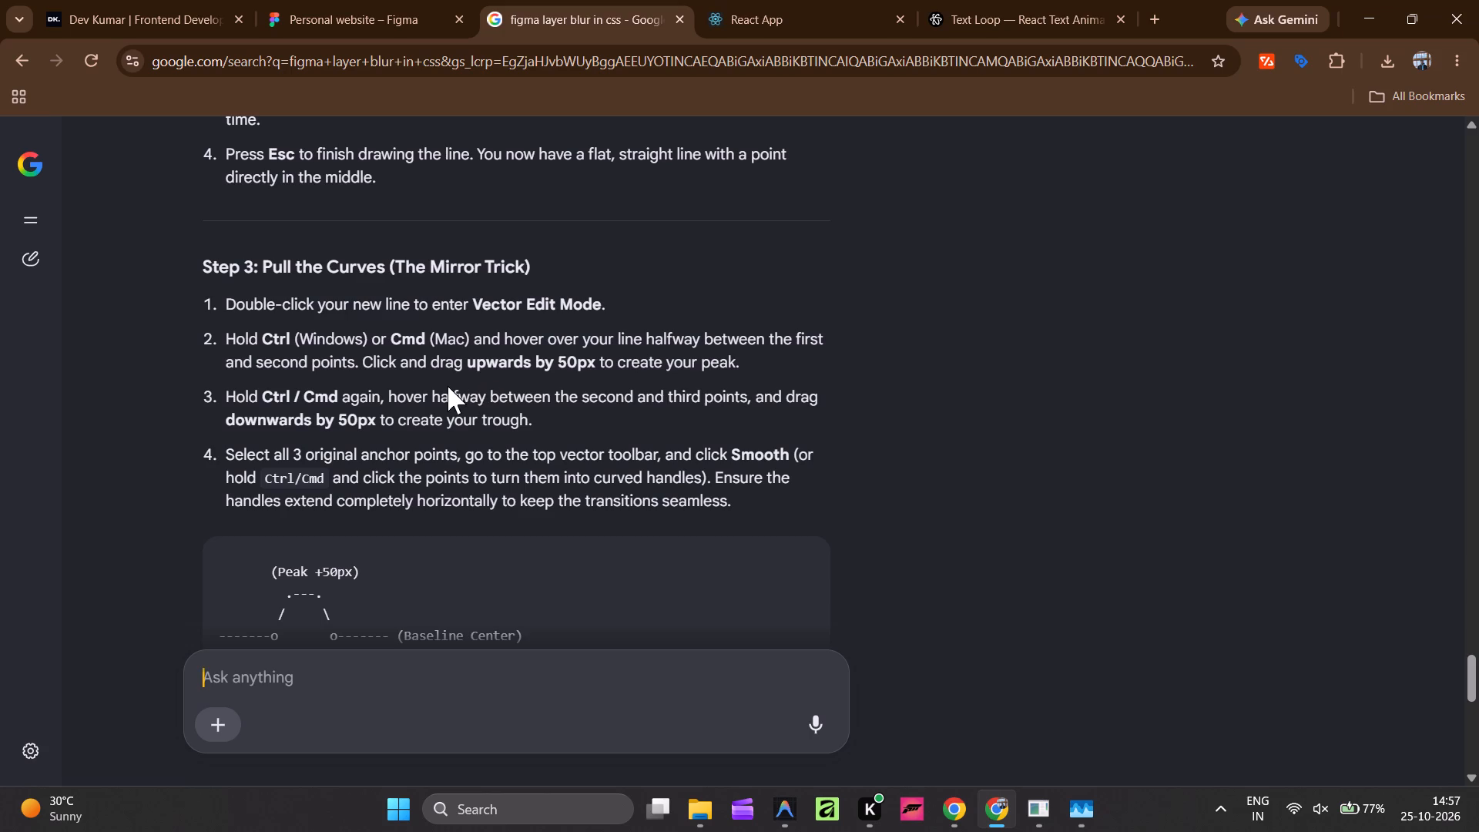
scroll(447, 383, "up", 2)
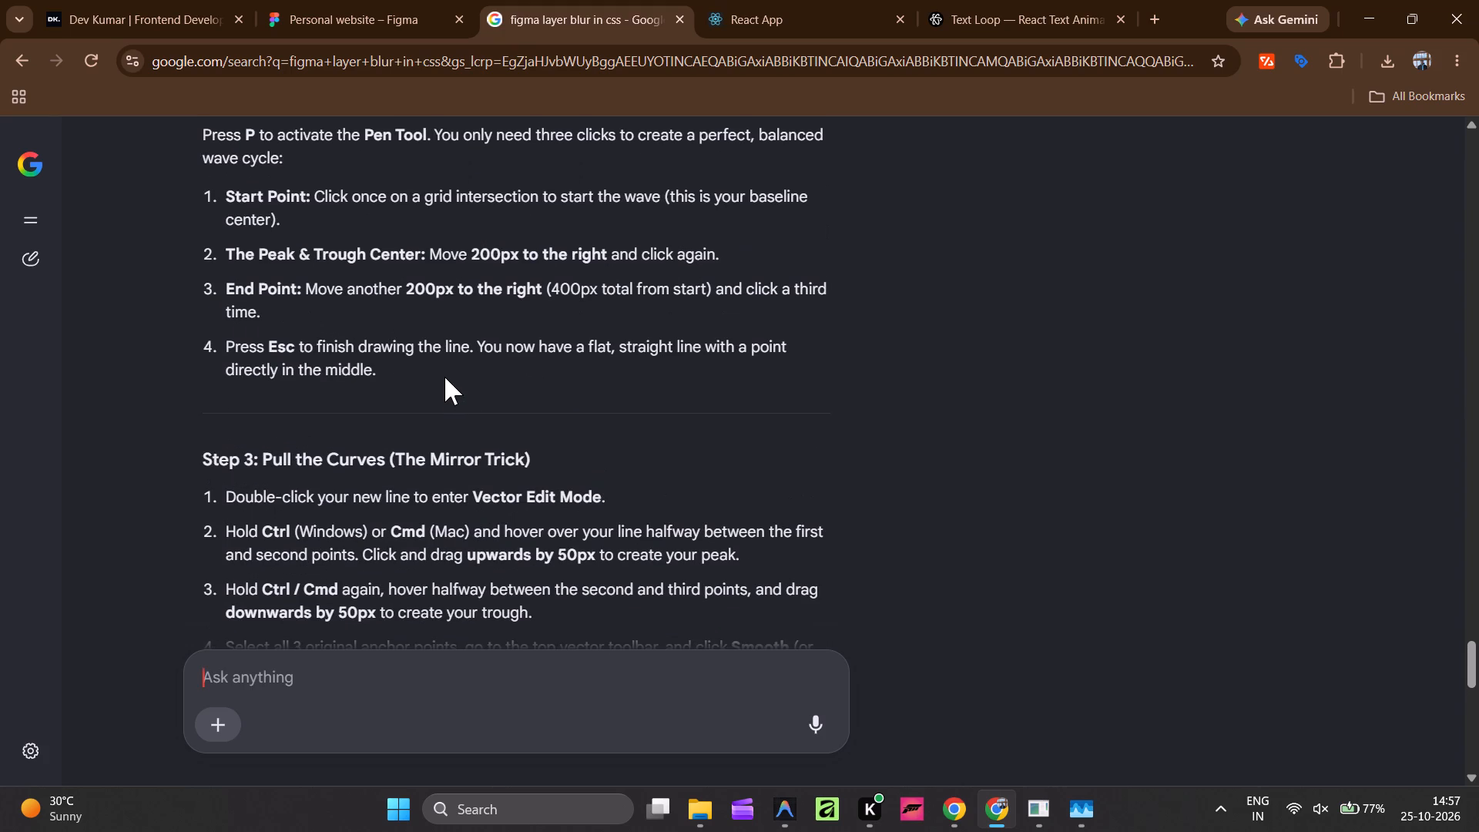
scroll(444, 377, "down", 2)
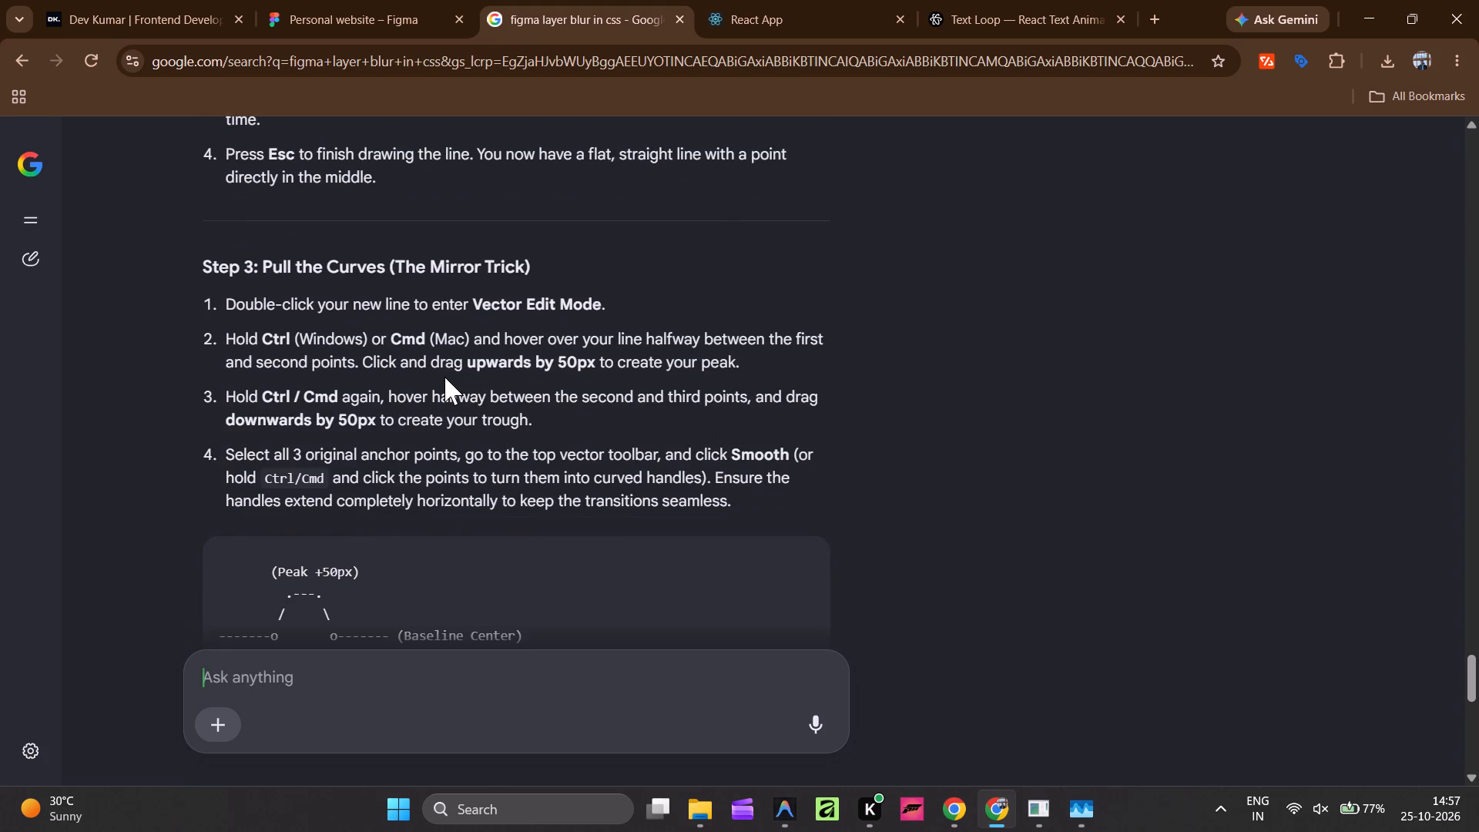
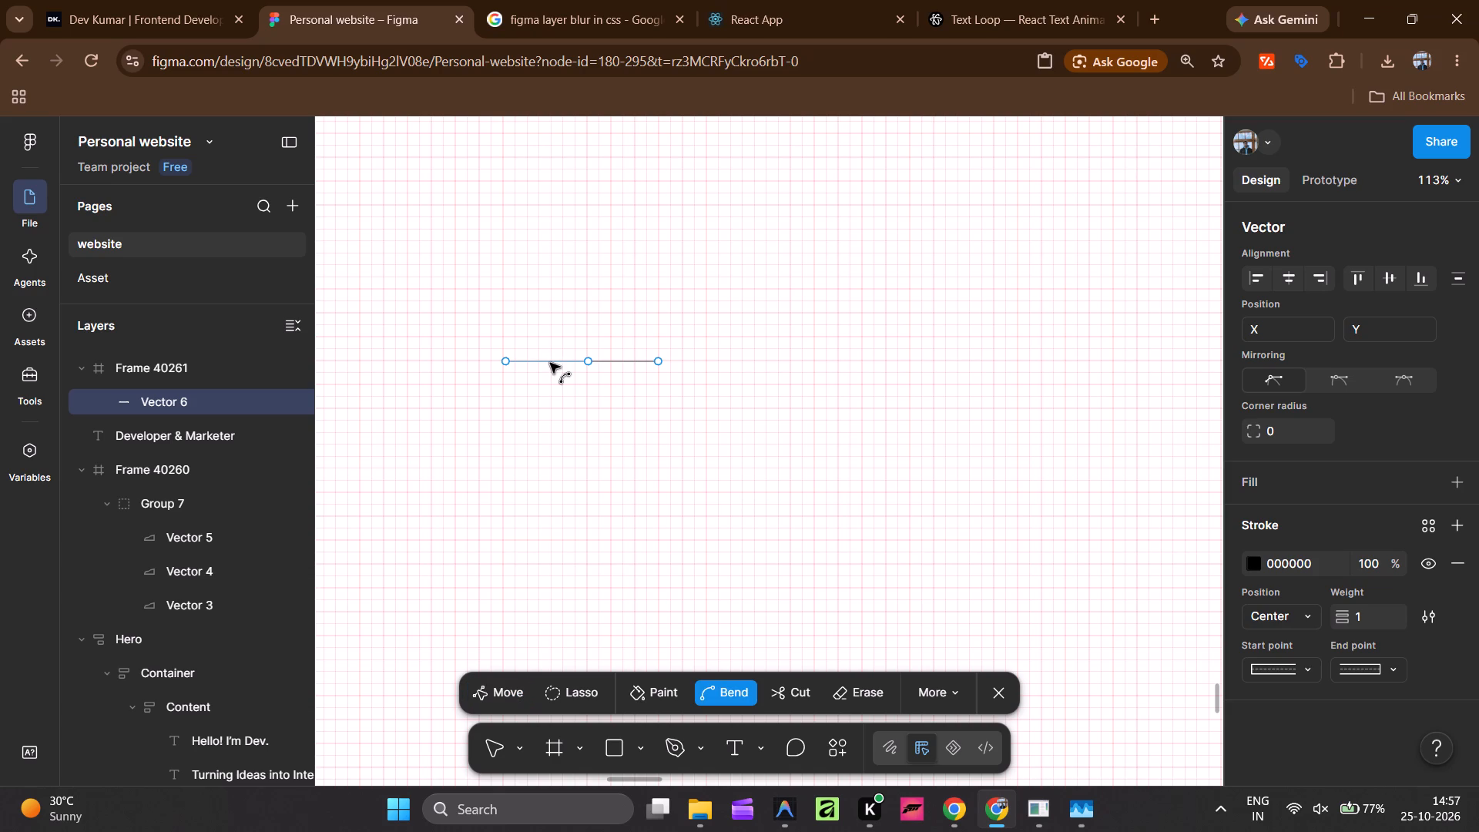
Bend the three-point horizontal path into an S-wave, curving its first segment up into a peak and its second down into a matching trough.
left_click_drag(548, 363, 548, 324, "ctrl")
left_click_drag(548, 324, 549, 314, "ctrl")
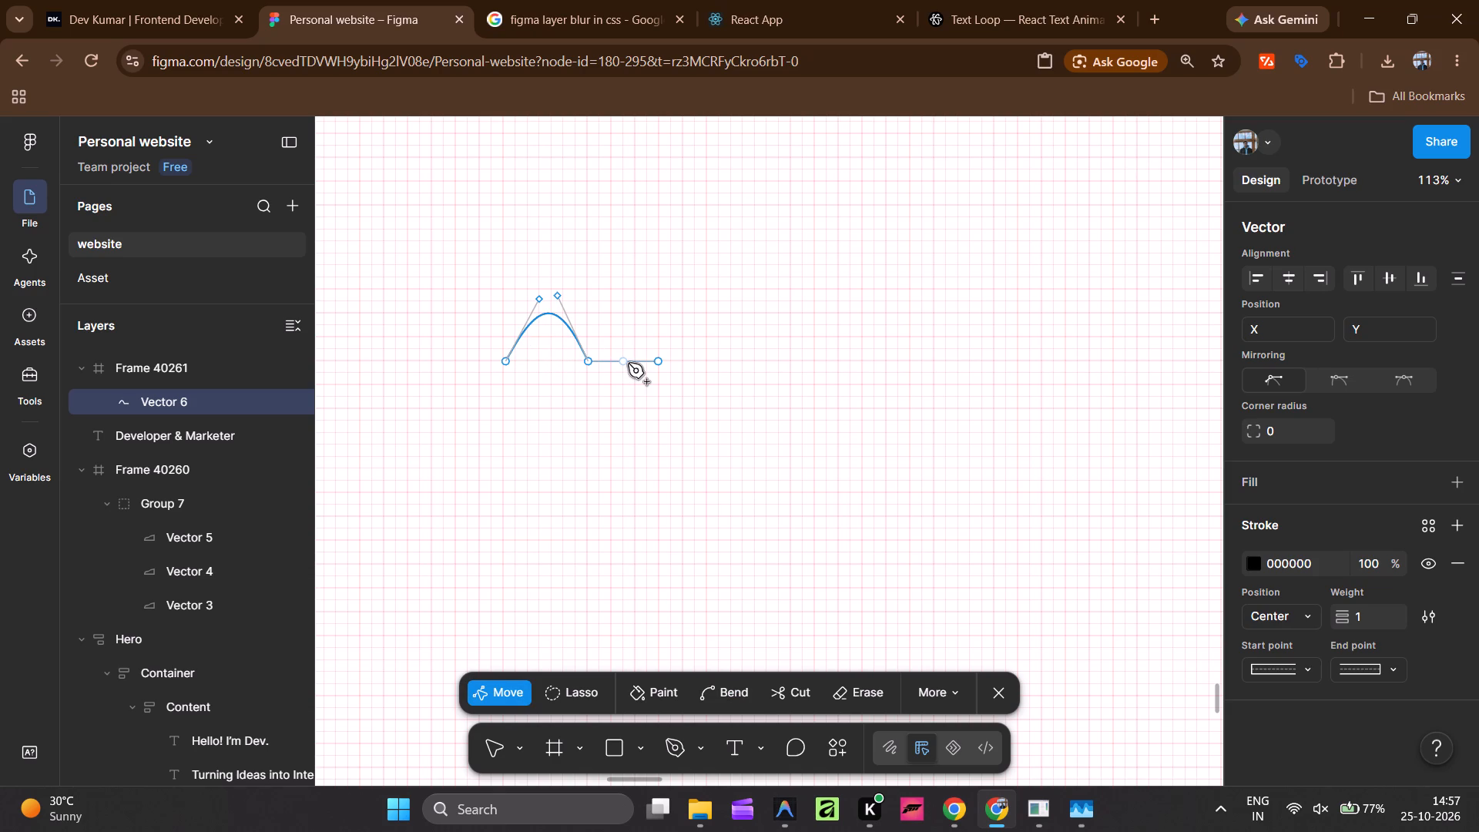
left_click_drag(625, 361, 625, 410, "ctrl")
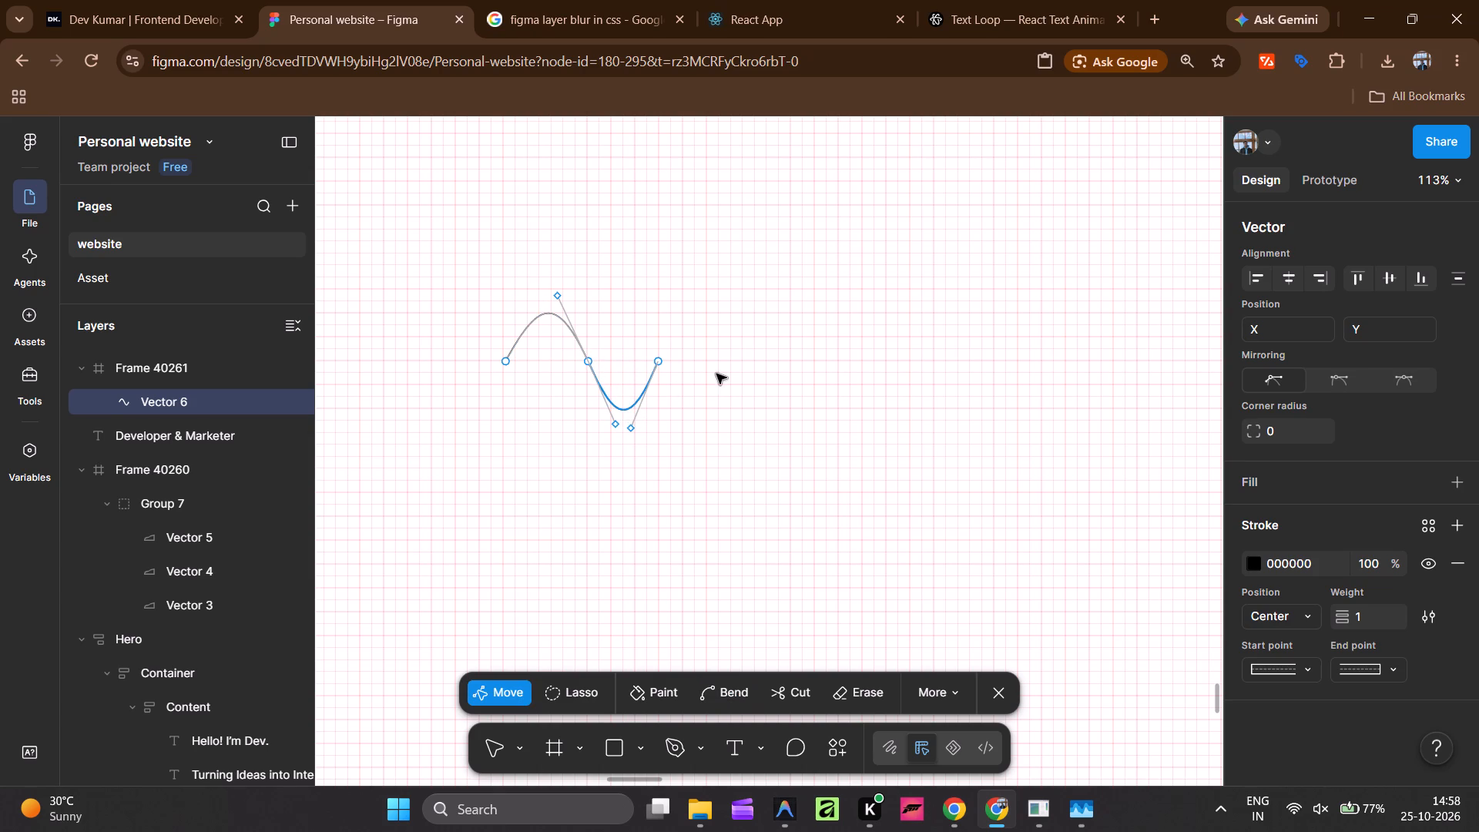
left_click(726, 371)
Check the wave-path instructions in the Google search tab for smoothing the anchor points, the 400px wave diagram and Step 4's thick ribbon.
left_click(533, 20)
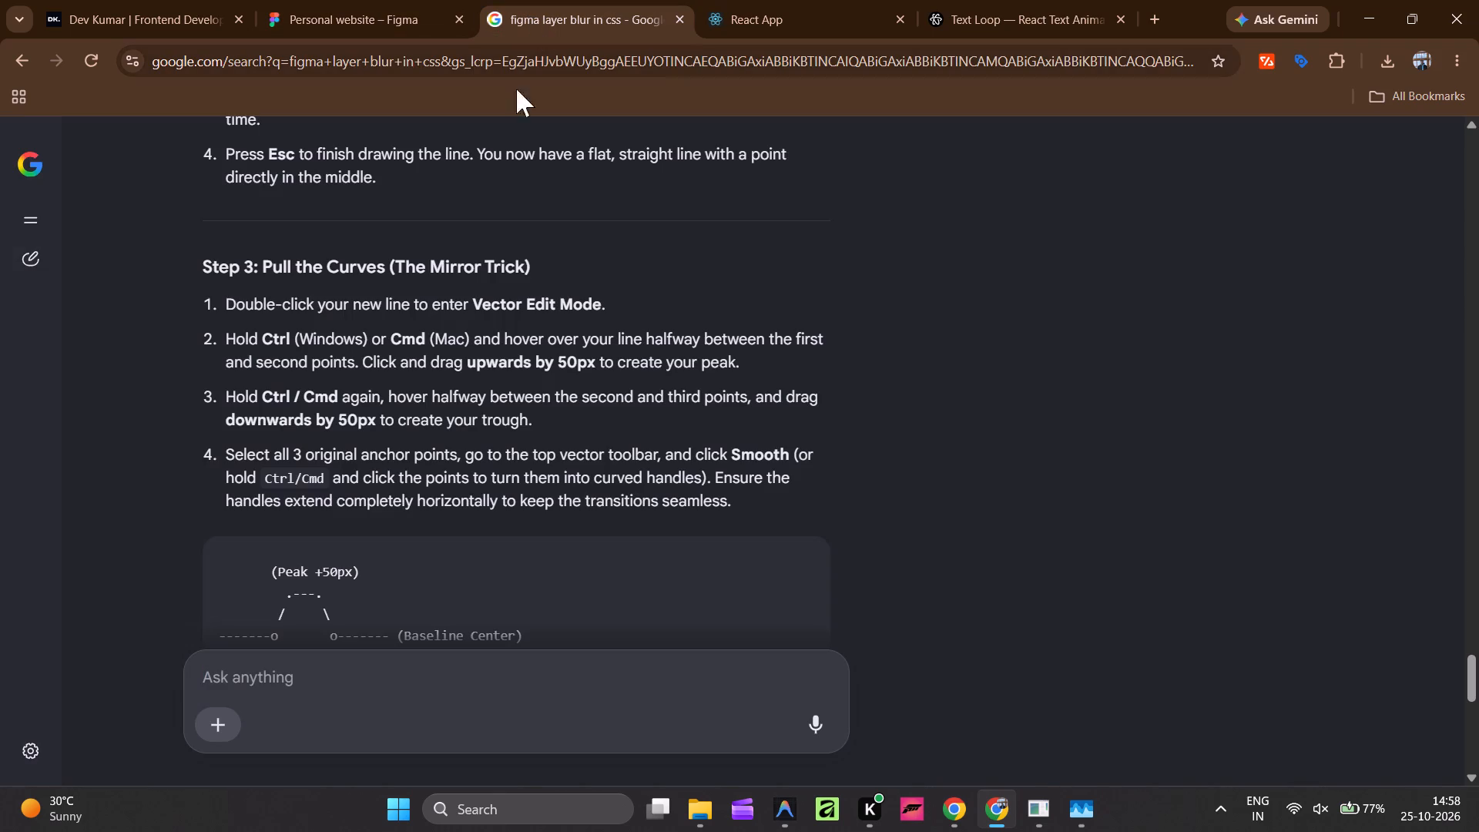
scroll(510, 366, "down", 1)
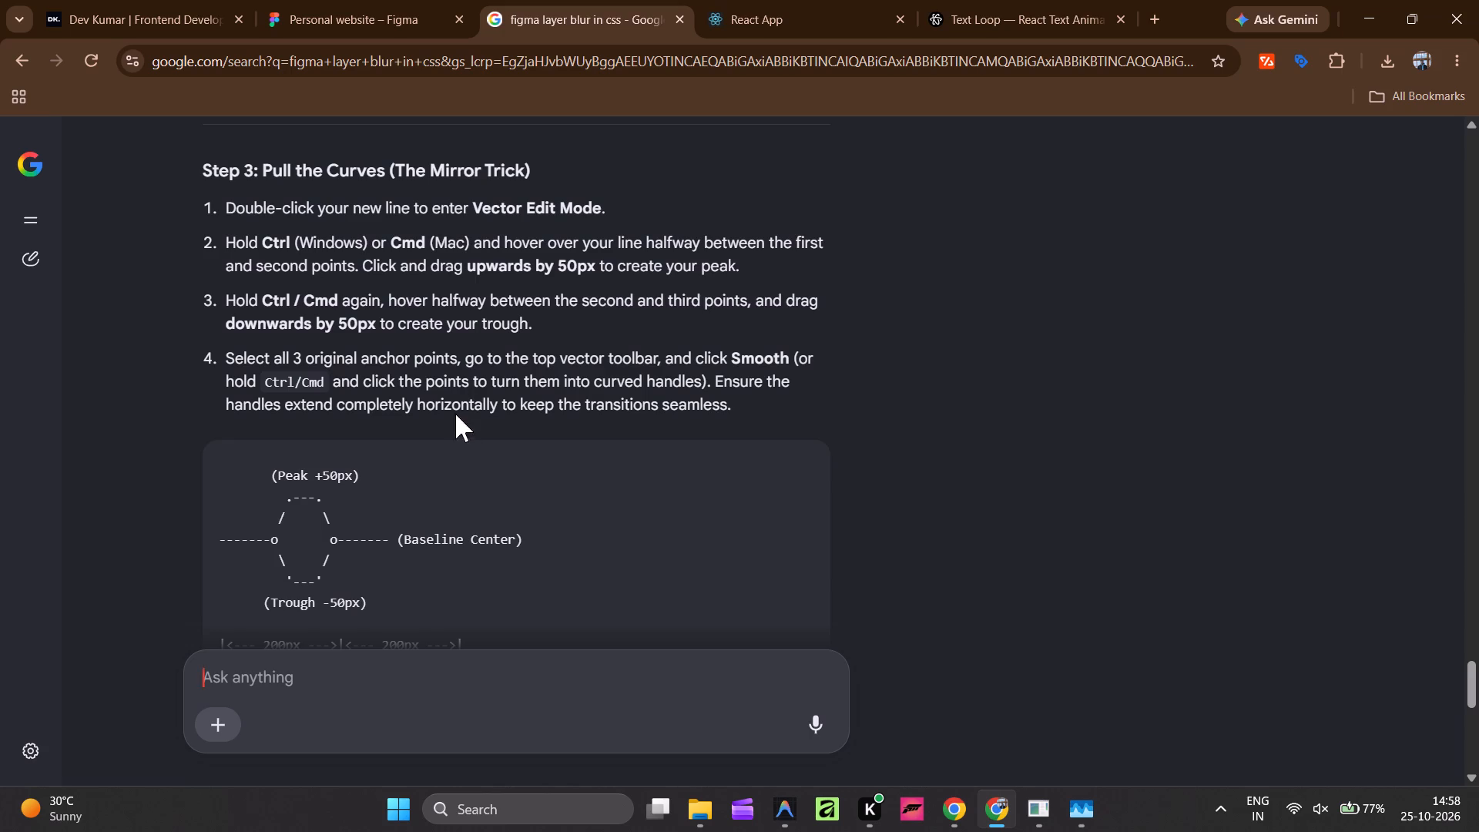
scroll(469, 372, "down", 3)
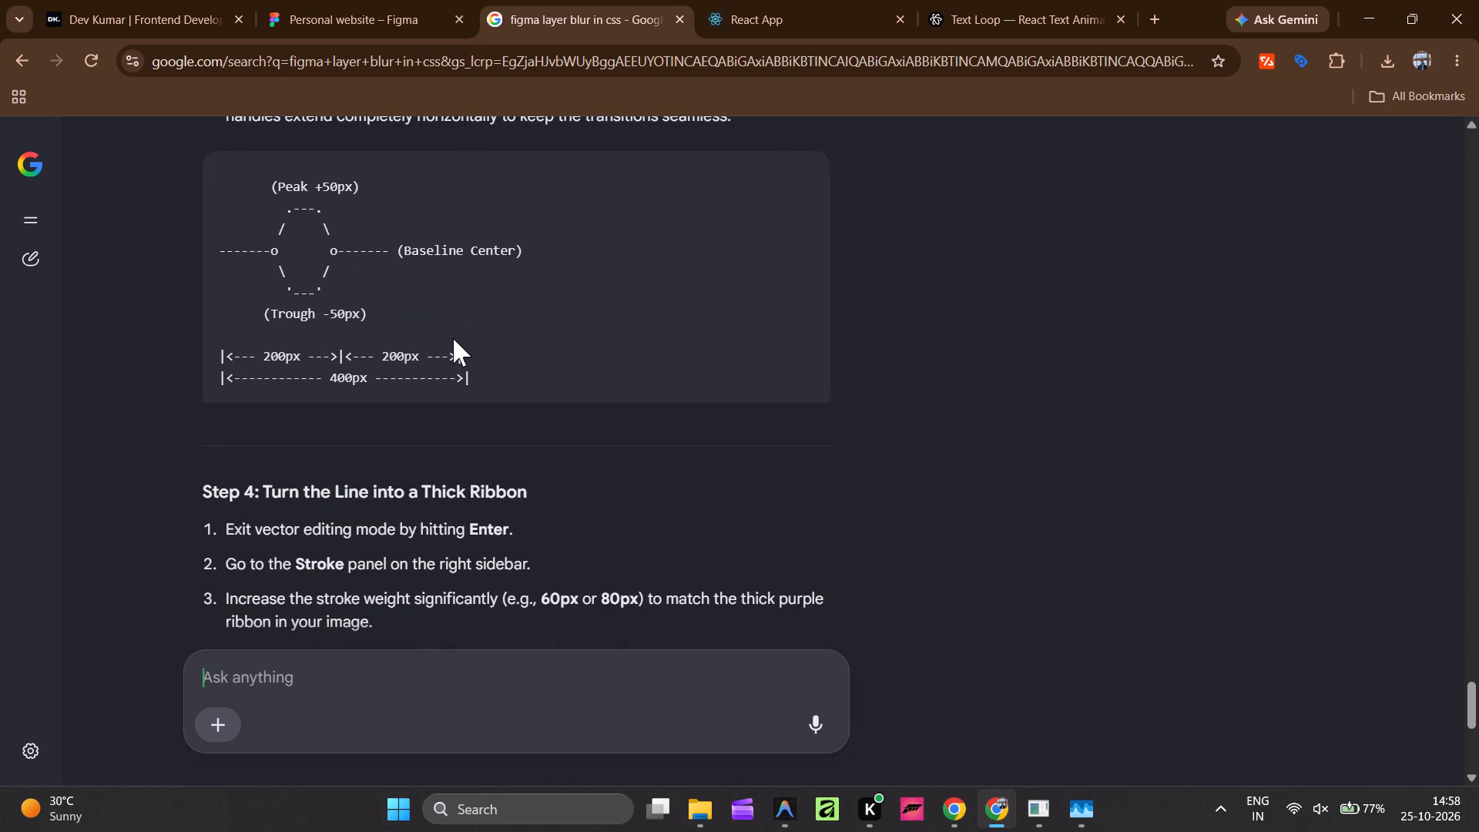
scroll(452, 334, "up", 3)
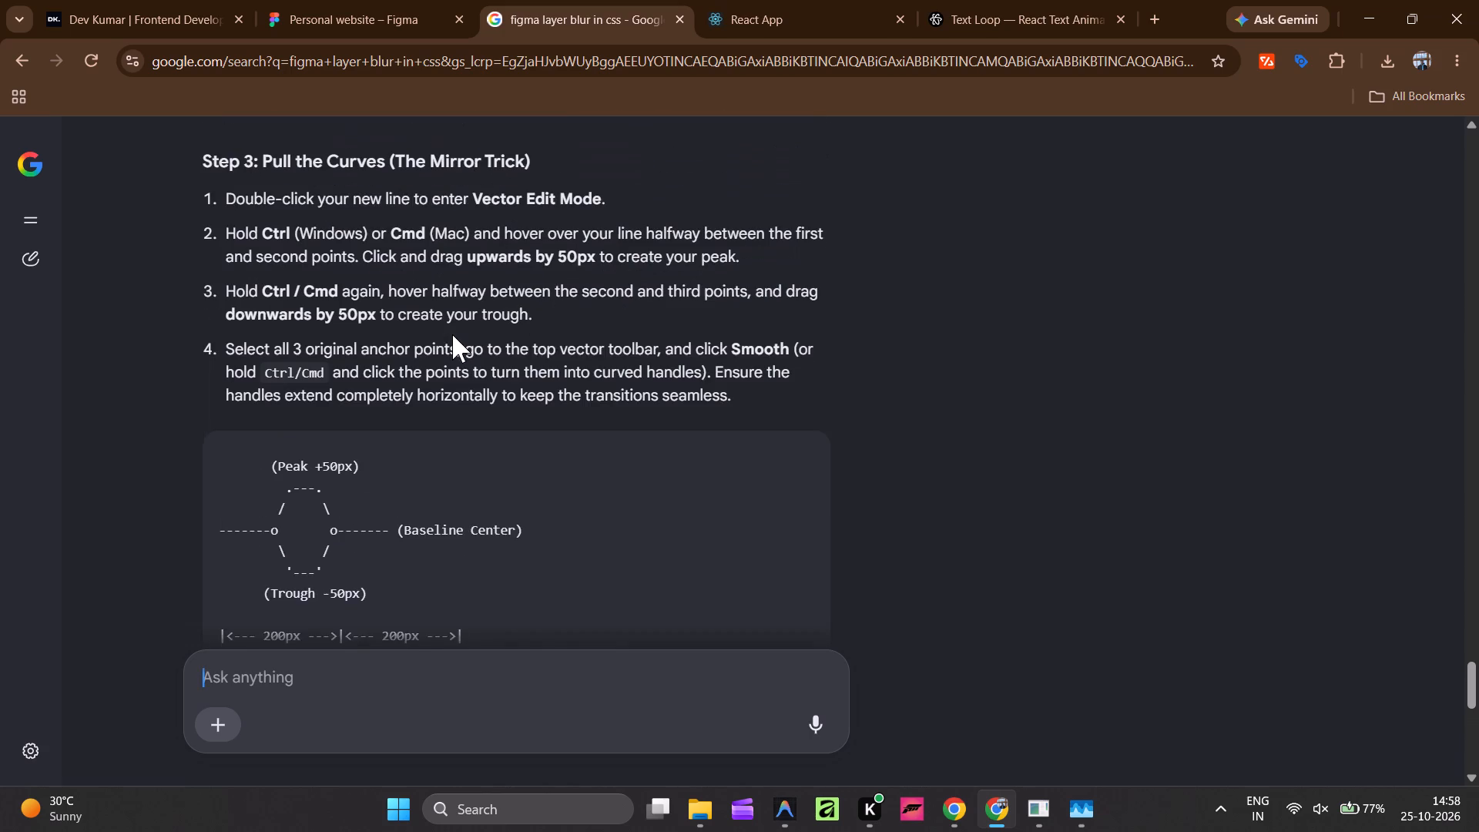
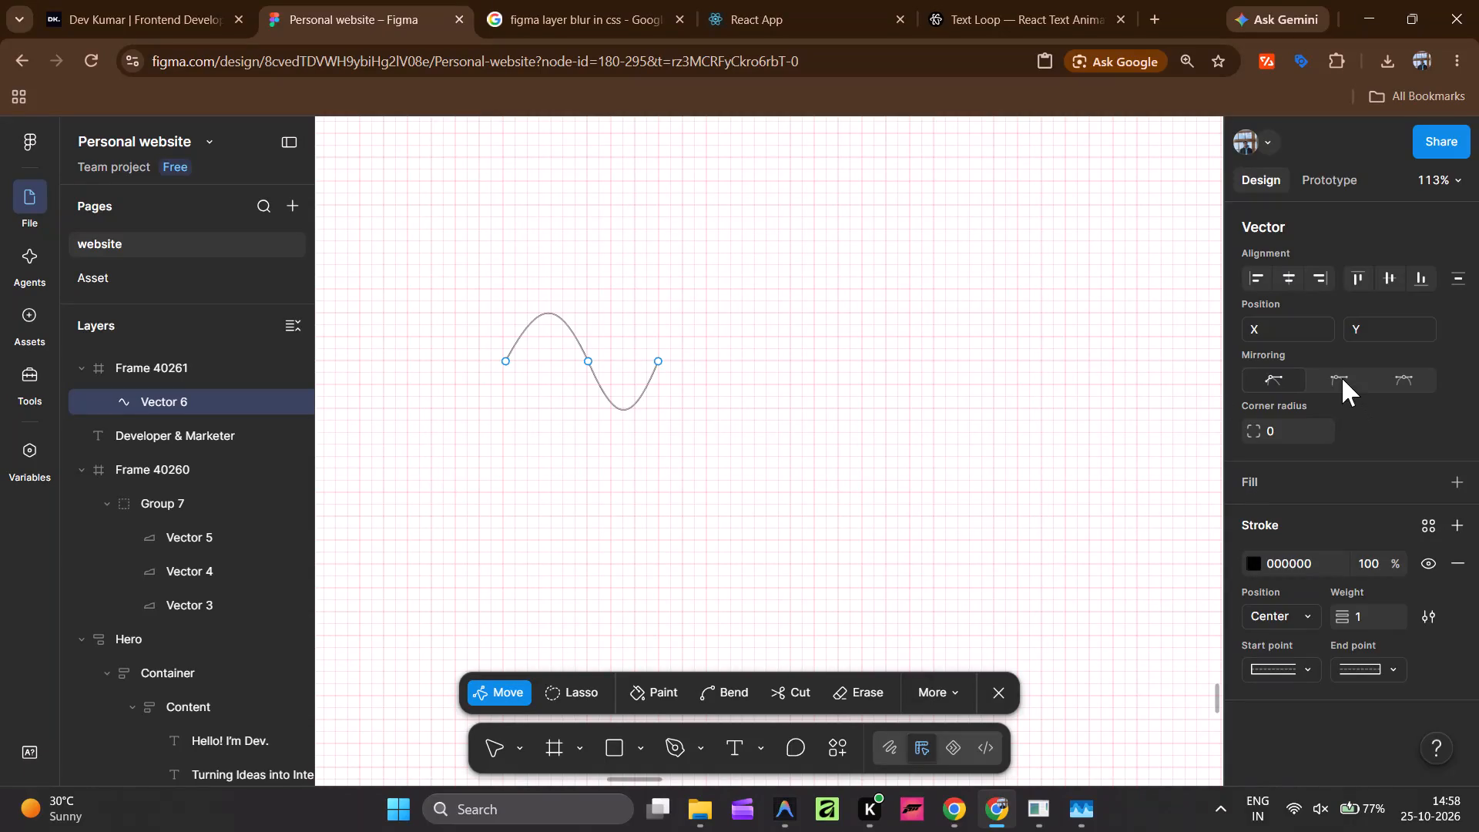
Set all three anchor points of the S-wave vector to mirror angle and length.
left_click(1418, 374)
left_click(994, 389)
double_click(884, 401)
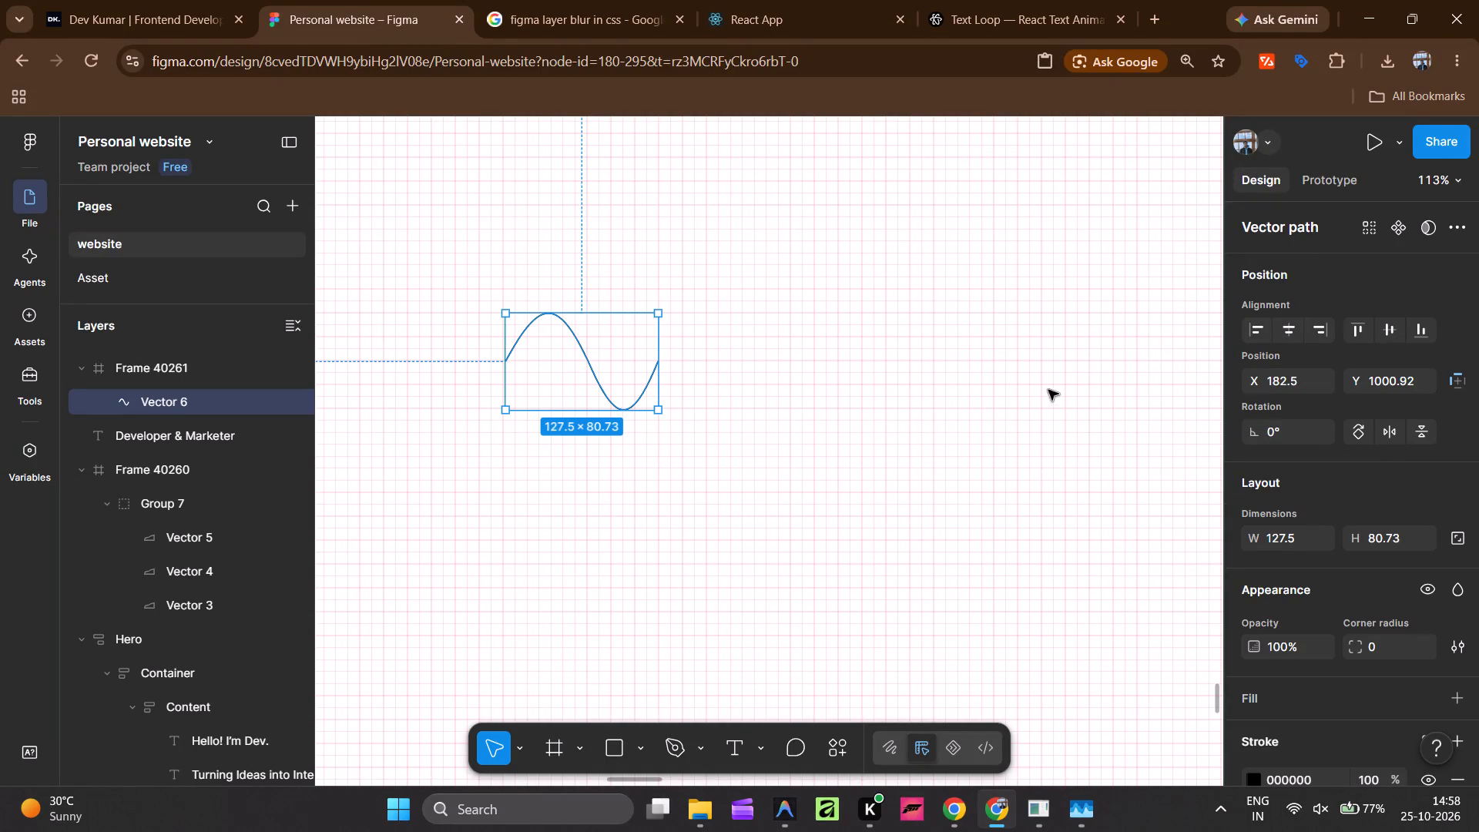
double_click(601, 387)
left_click(589, 361)
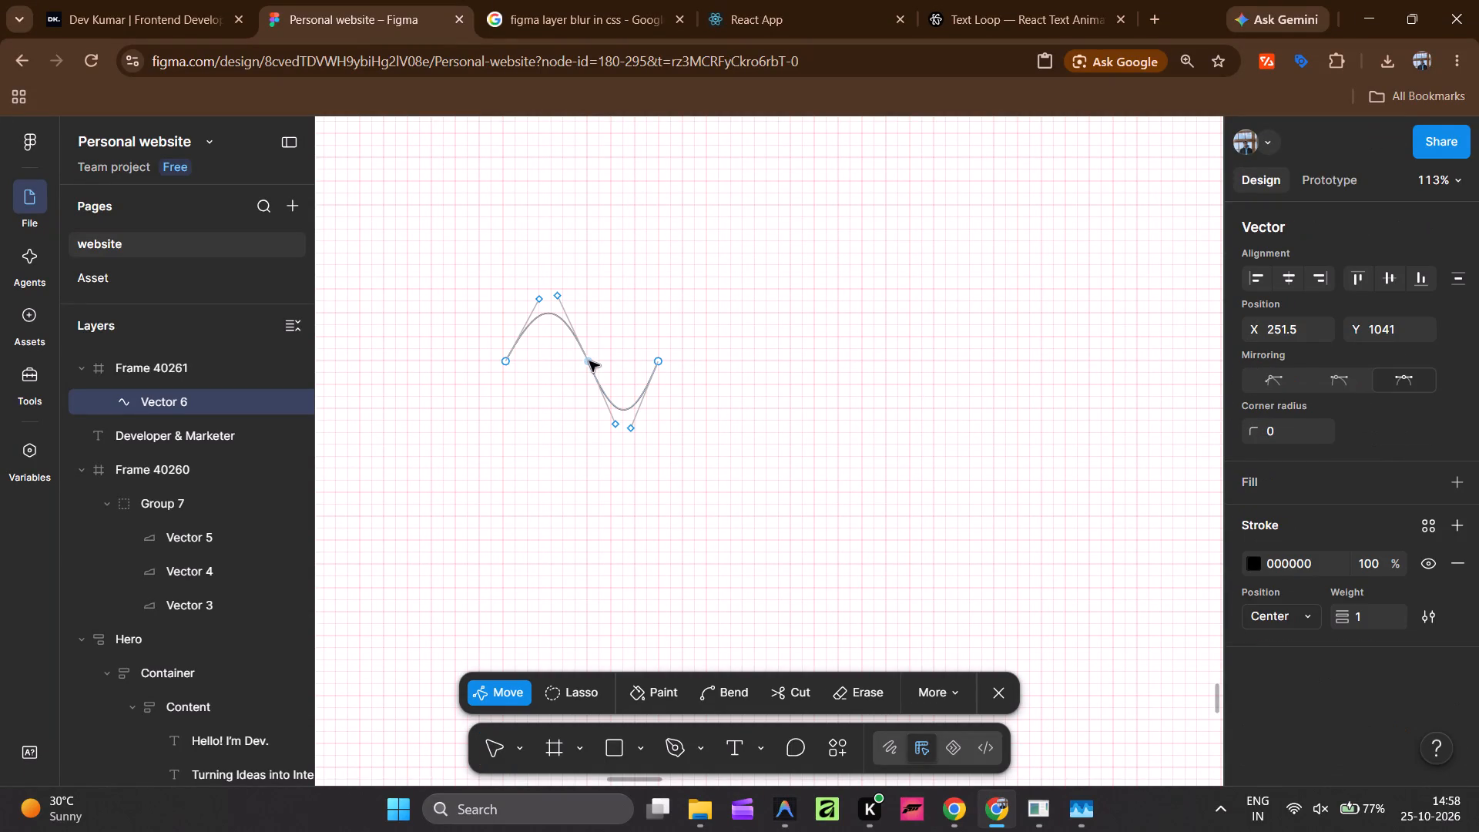
left_click(508, 361)
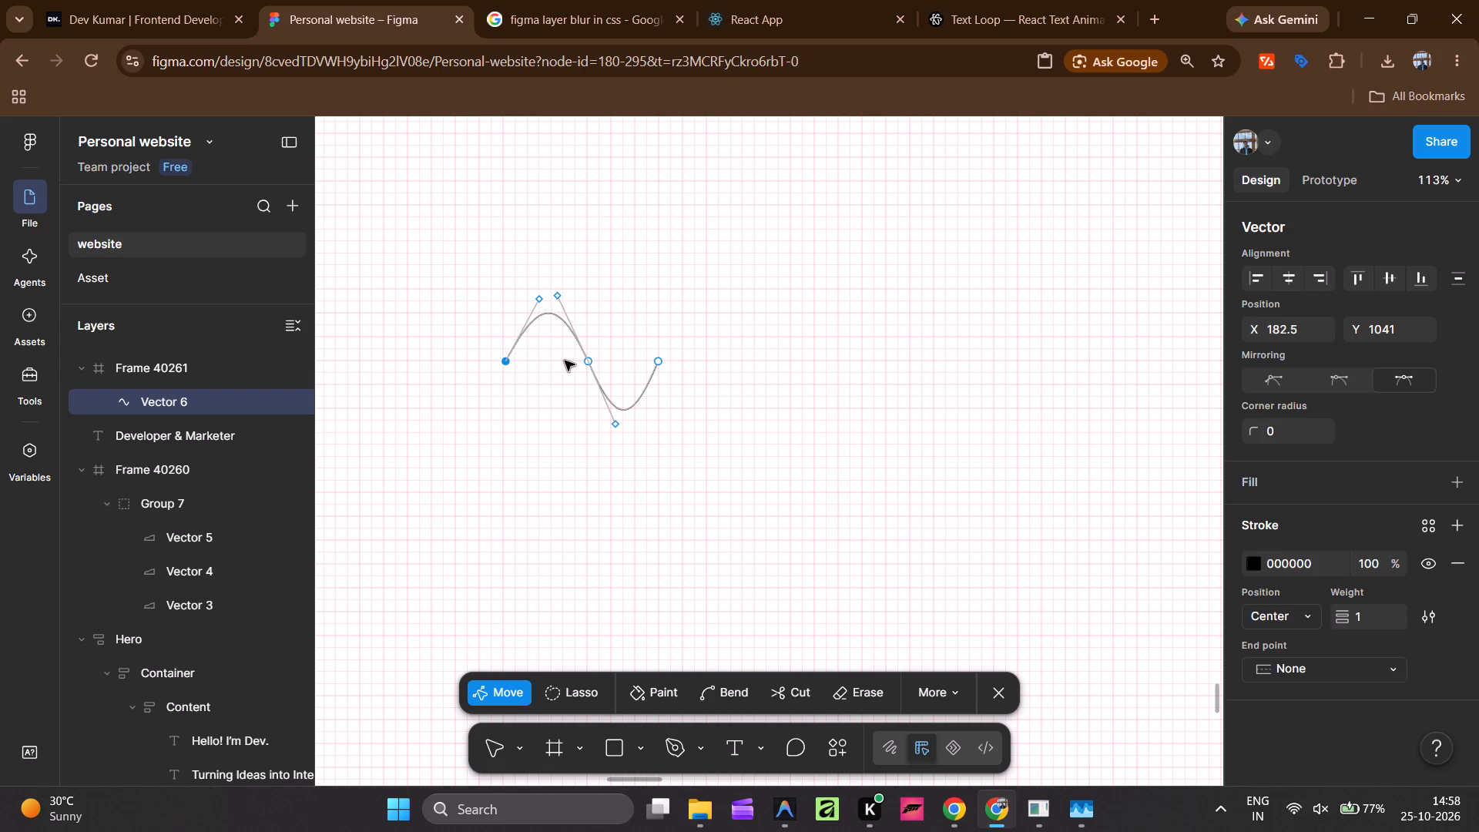
left_click(587, 361, "shift")
left_click(660, 361, "shift")
left_click(1336, 373)
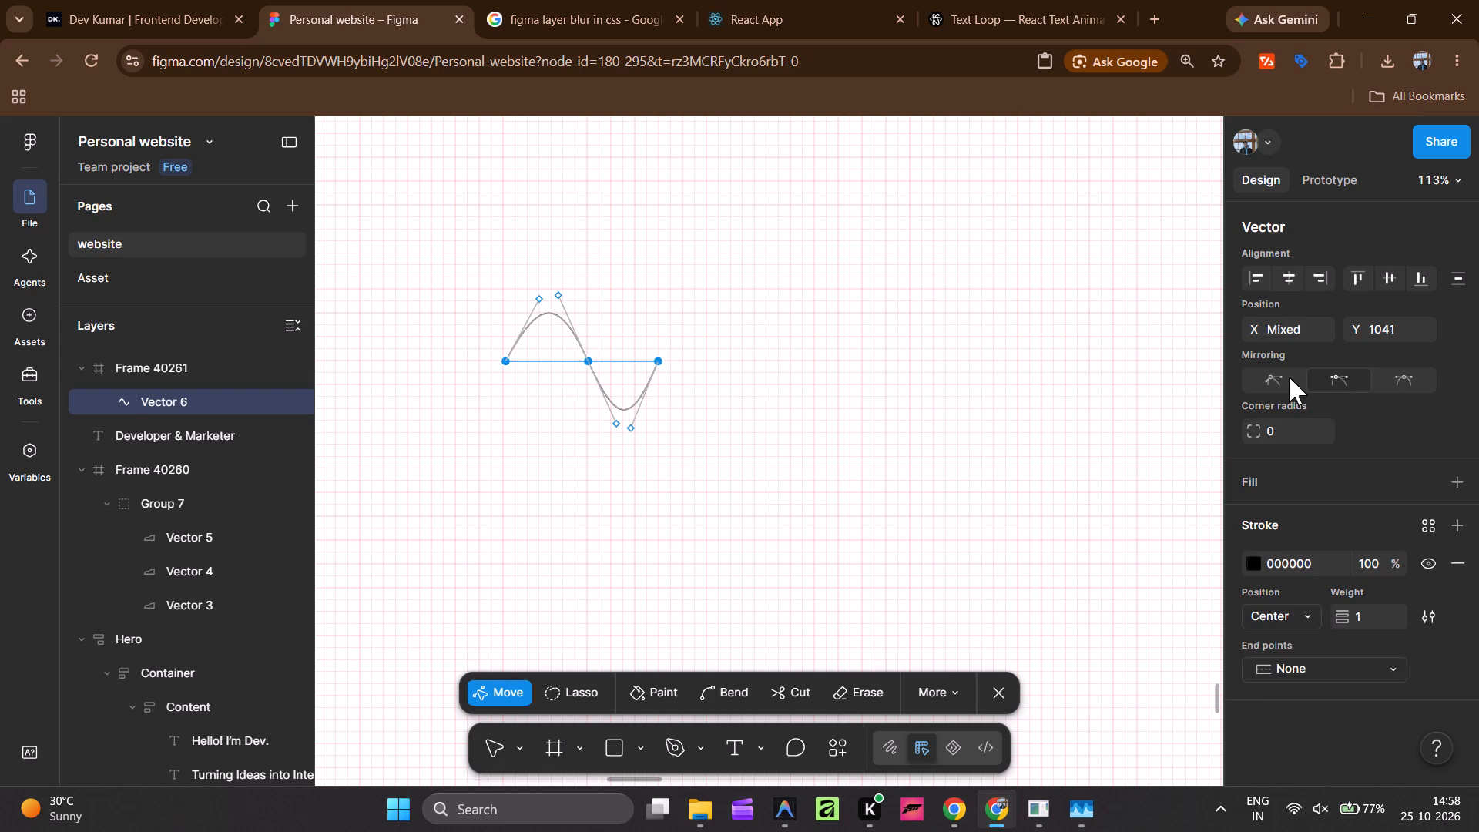
left_click(1286, 377)
left_click(1402, 384)
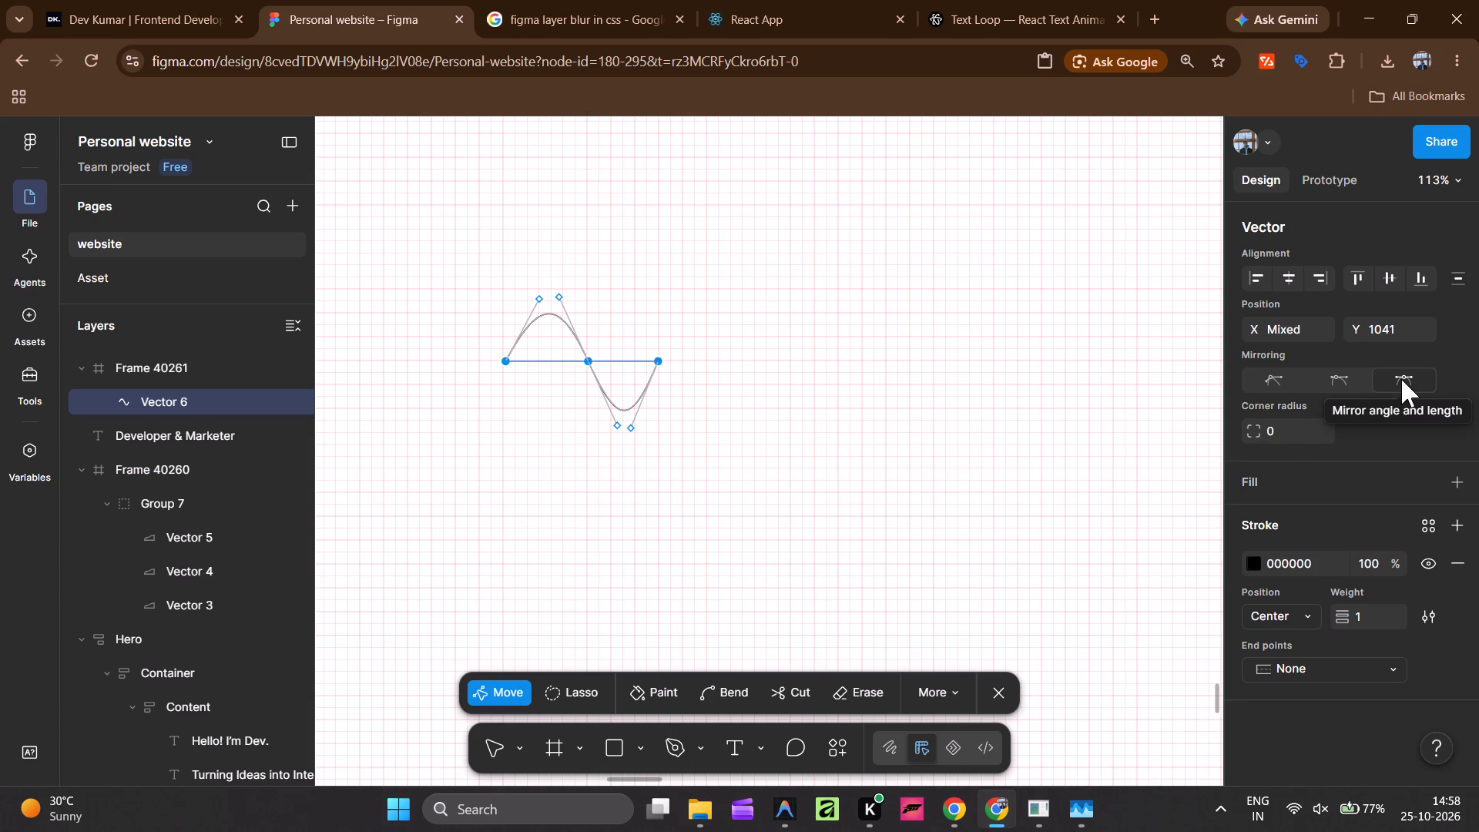
scroll(1399, 401, "down", 1)
left_click(1077, 506)
left_click(1077, 506)
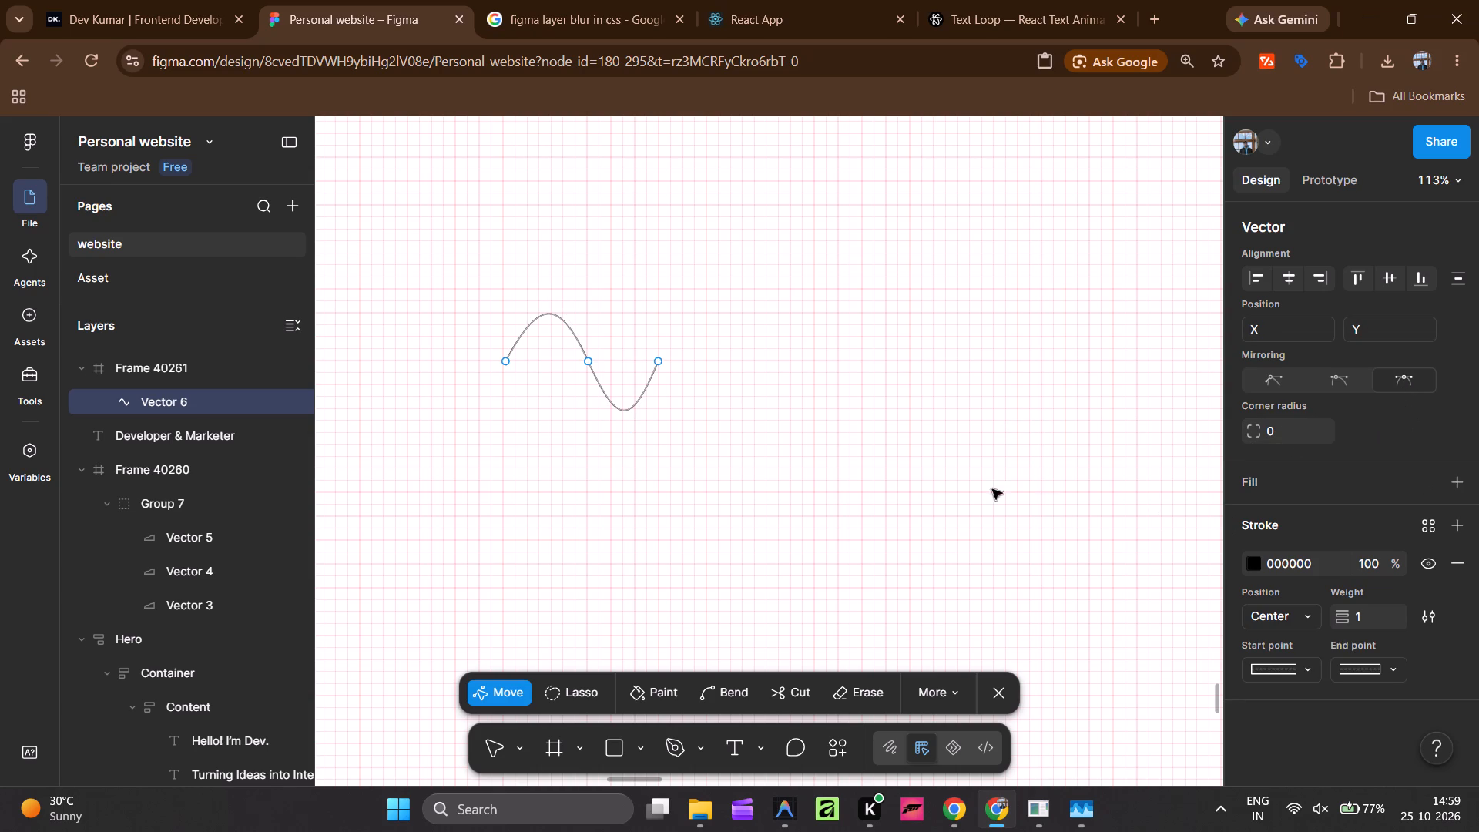
double_click(933, 474)
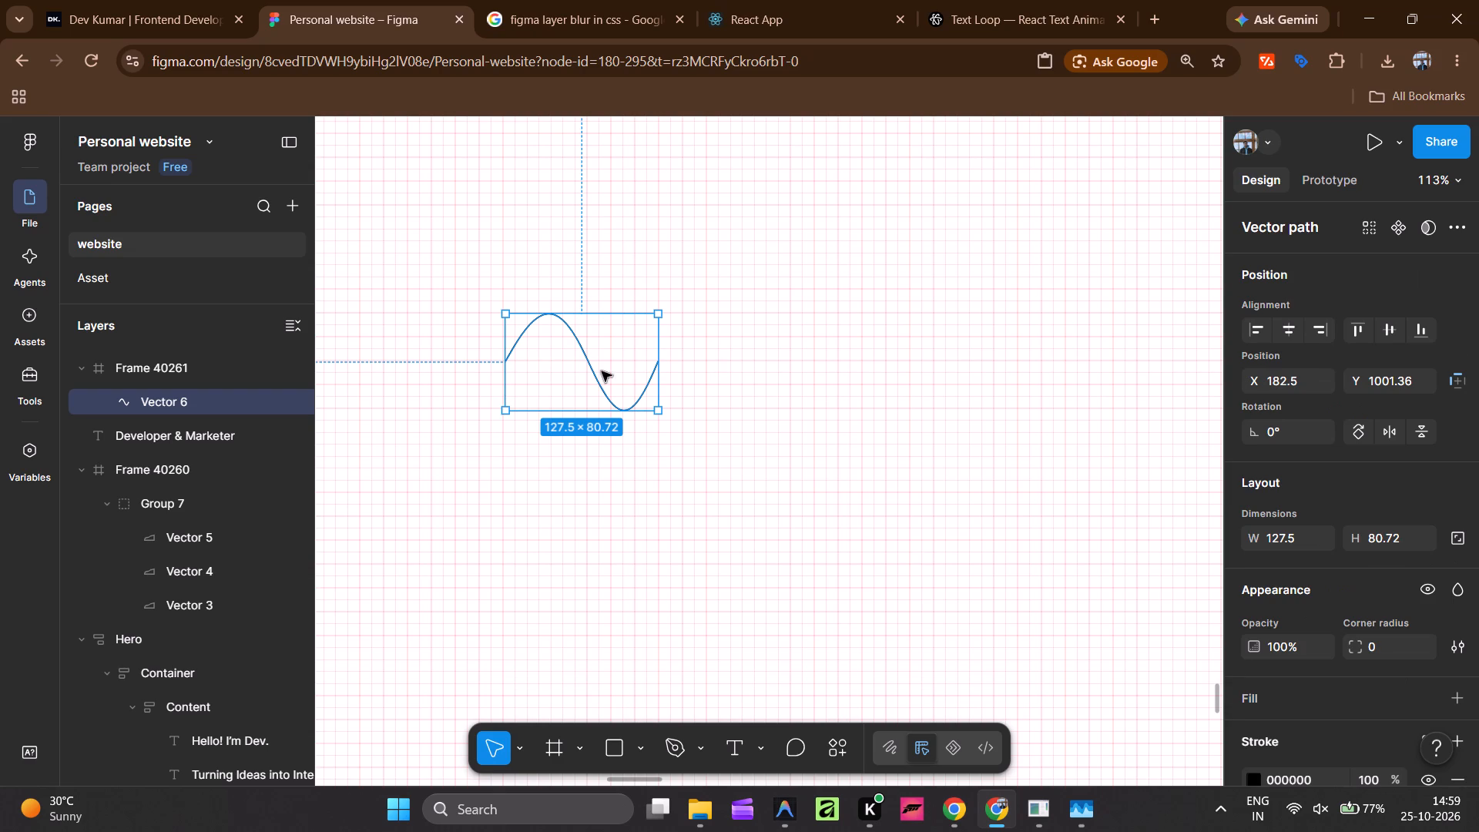
Duplicate the S-wave and snap the copy to the original's right end at X 310, continuing the curve.
left_click_drag(579, 343, 729, 358, "alt+shift")
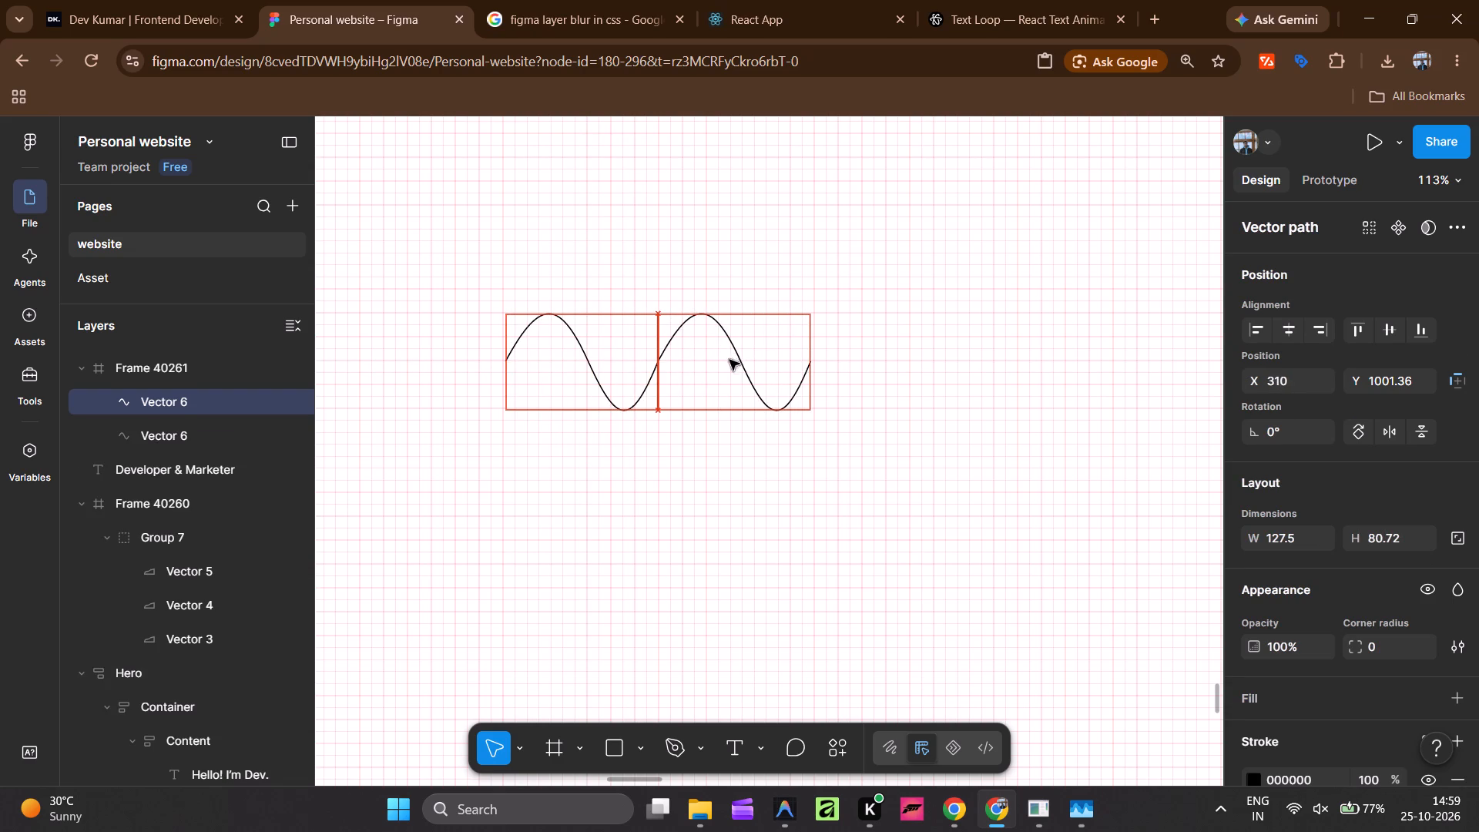
left_click(682, 479)
Group the two joined wave vectors in the grid frame.
scroll(676, 483, "down", 7, "ctrl")
scroll(674, 480, "up", 1, "ctrl")
scroll(674, 480, "down", 1, "ctrl")
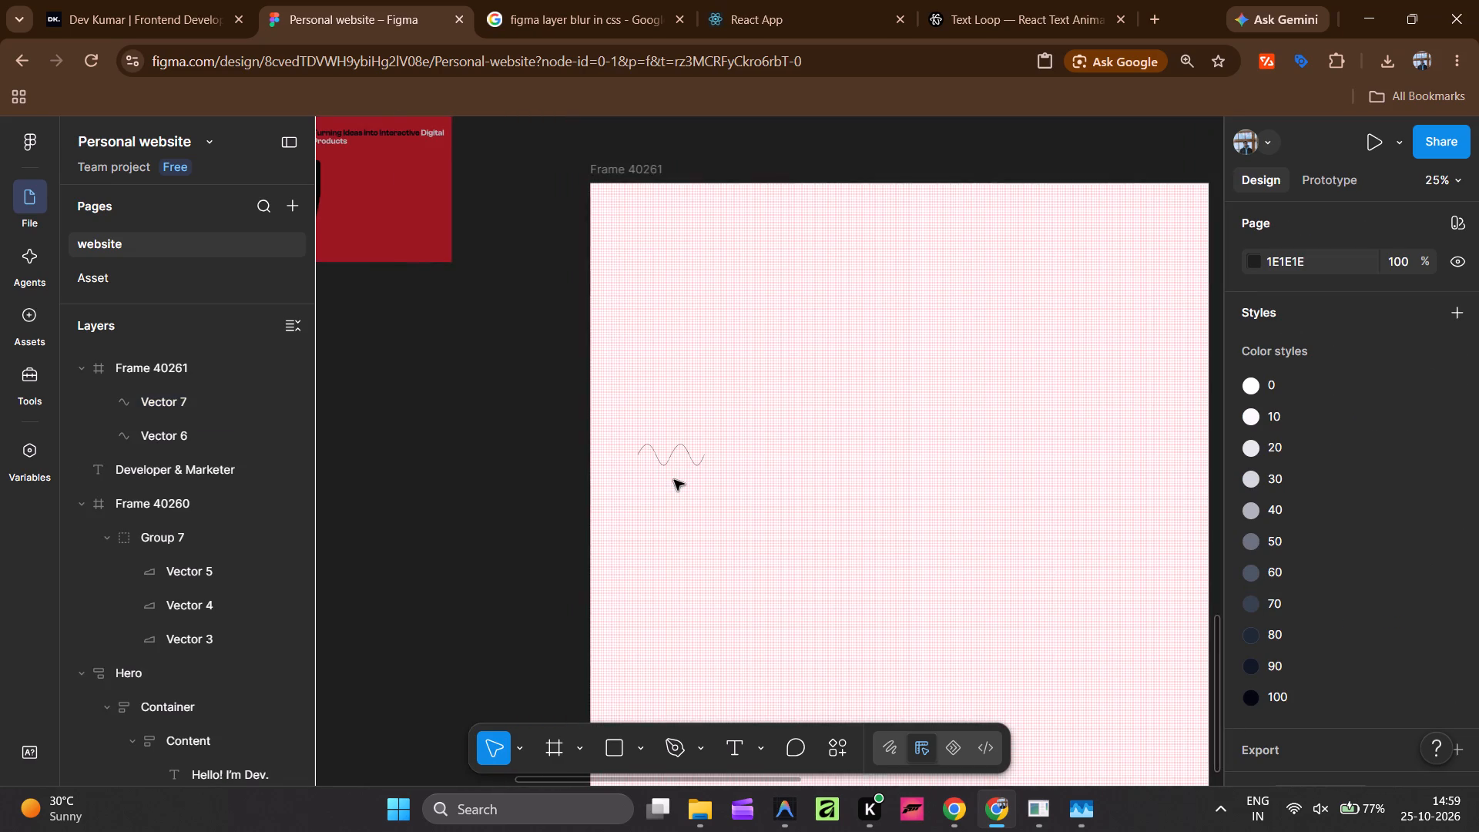
scroll(674, 480, "up", 8, "ctrl")
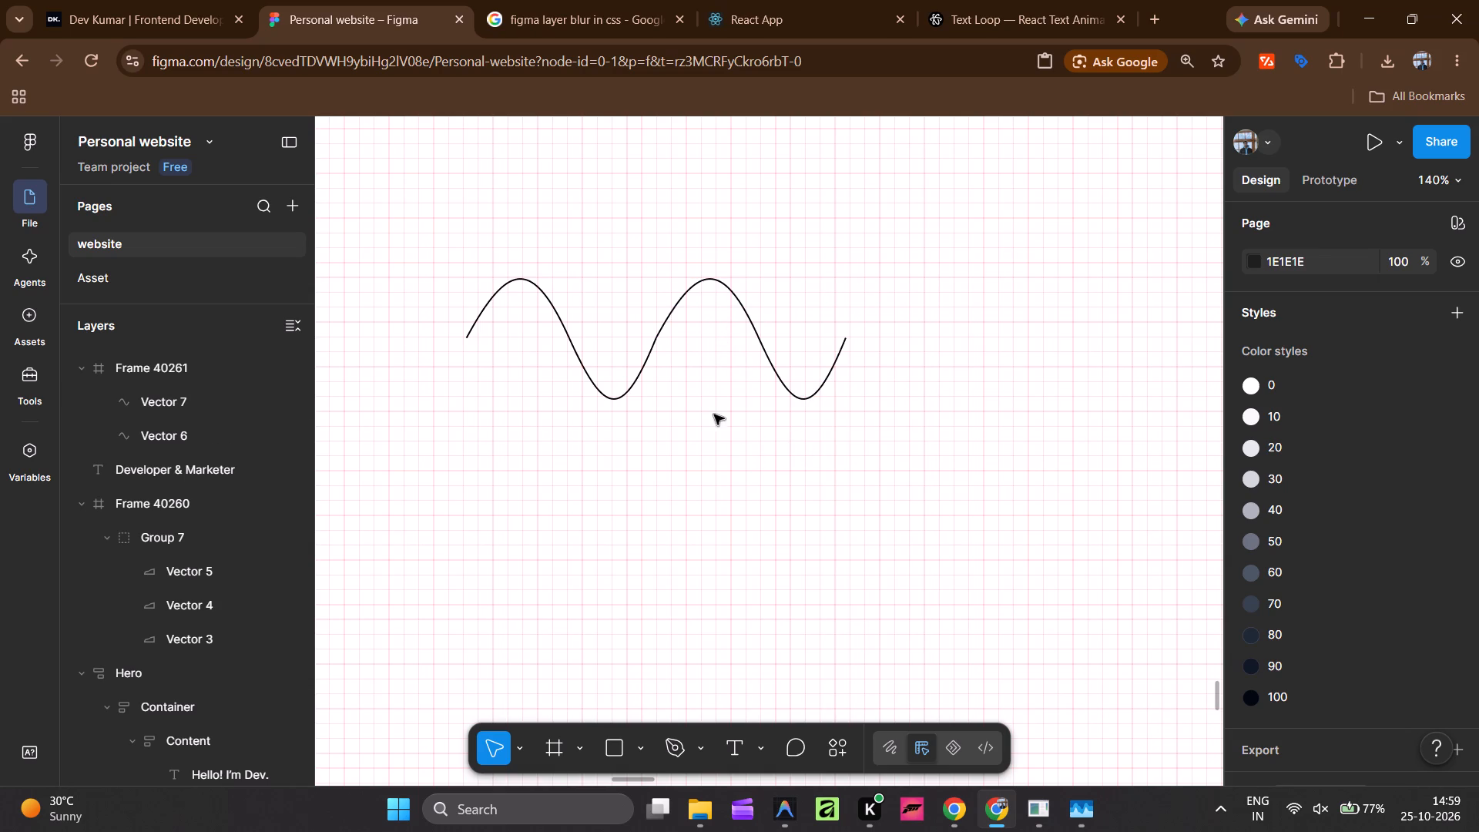
left_click_drag(882, 456, 495, 296)
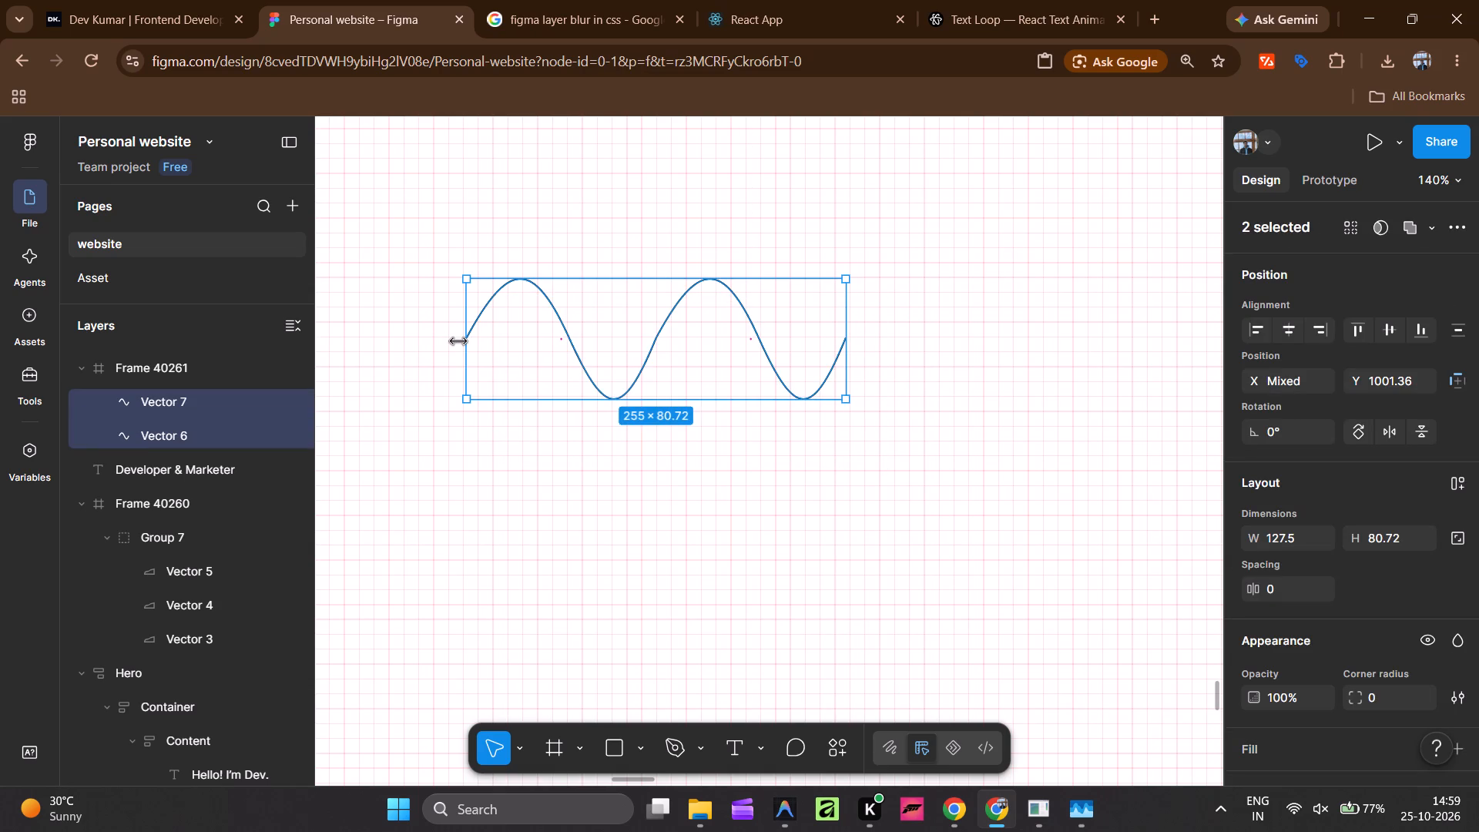
key("ctrl+g")
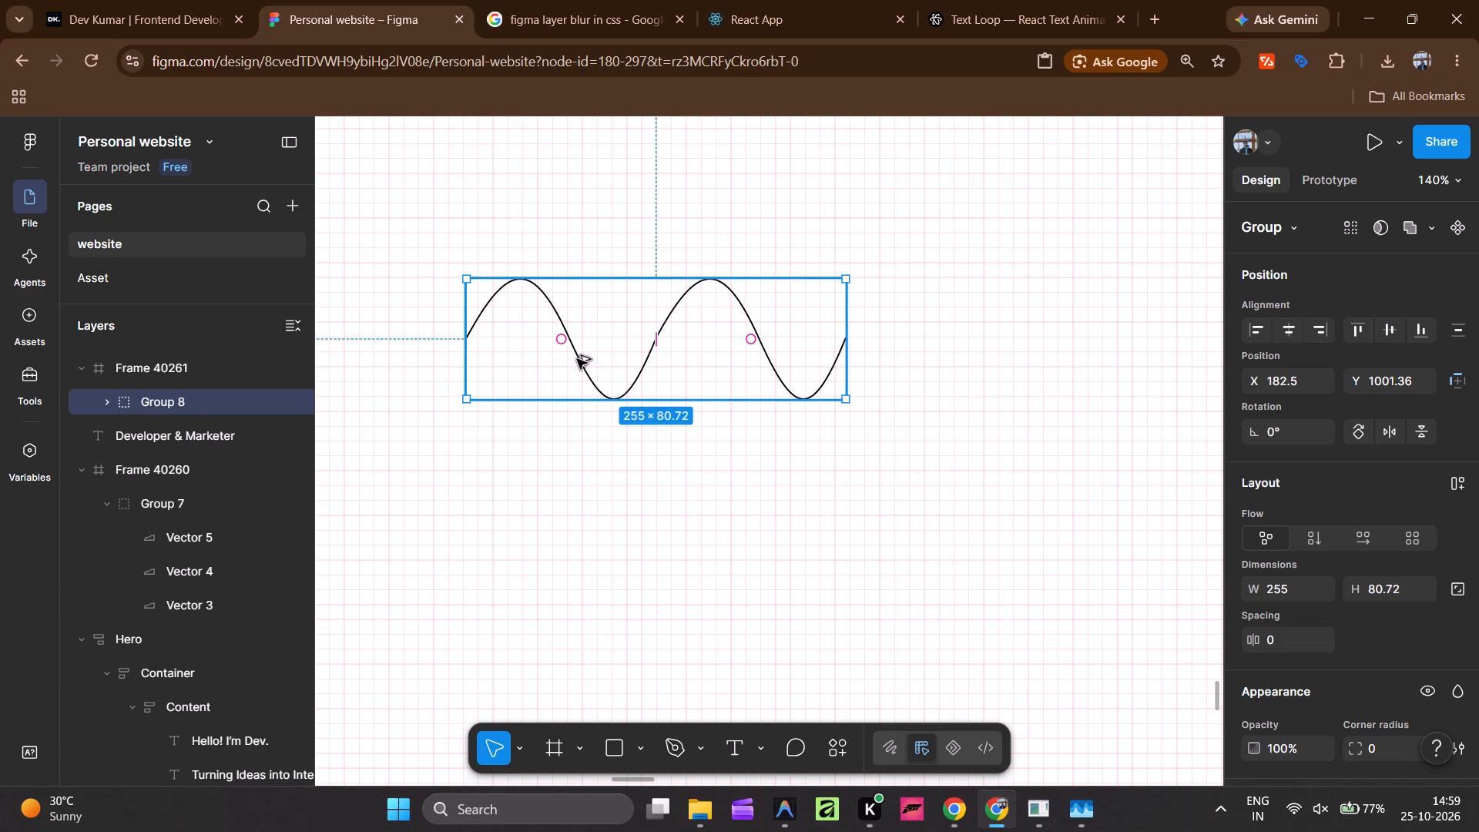
Duplicate the wave group and align the copy end to end with the original at X 438, Y 1002.
left_click_drag(577, 359, 961, 384, "alt+shift")
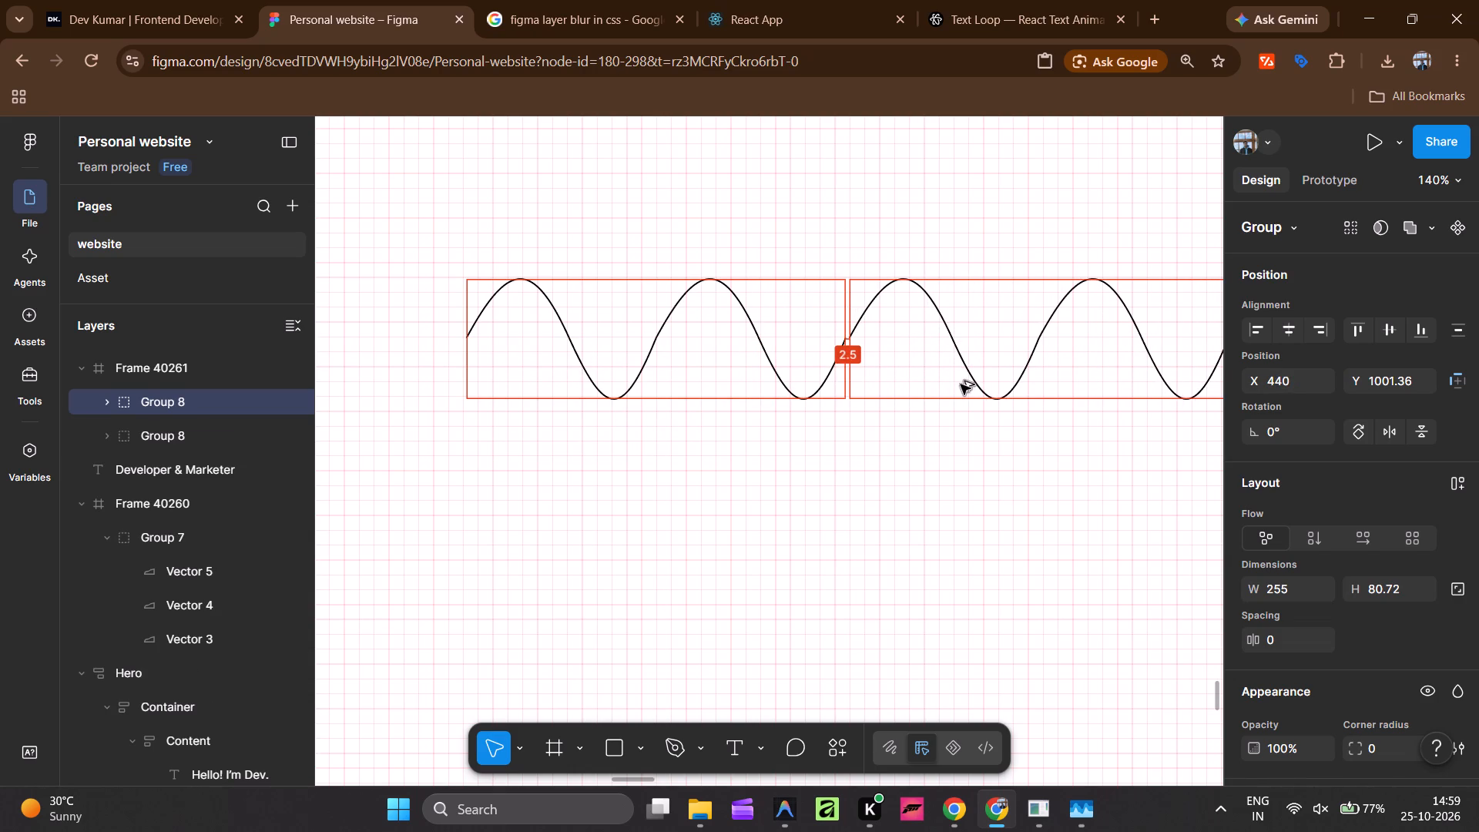
left_click_drag(961, 384, 956, 384, "alt+shift")
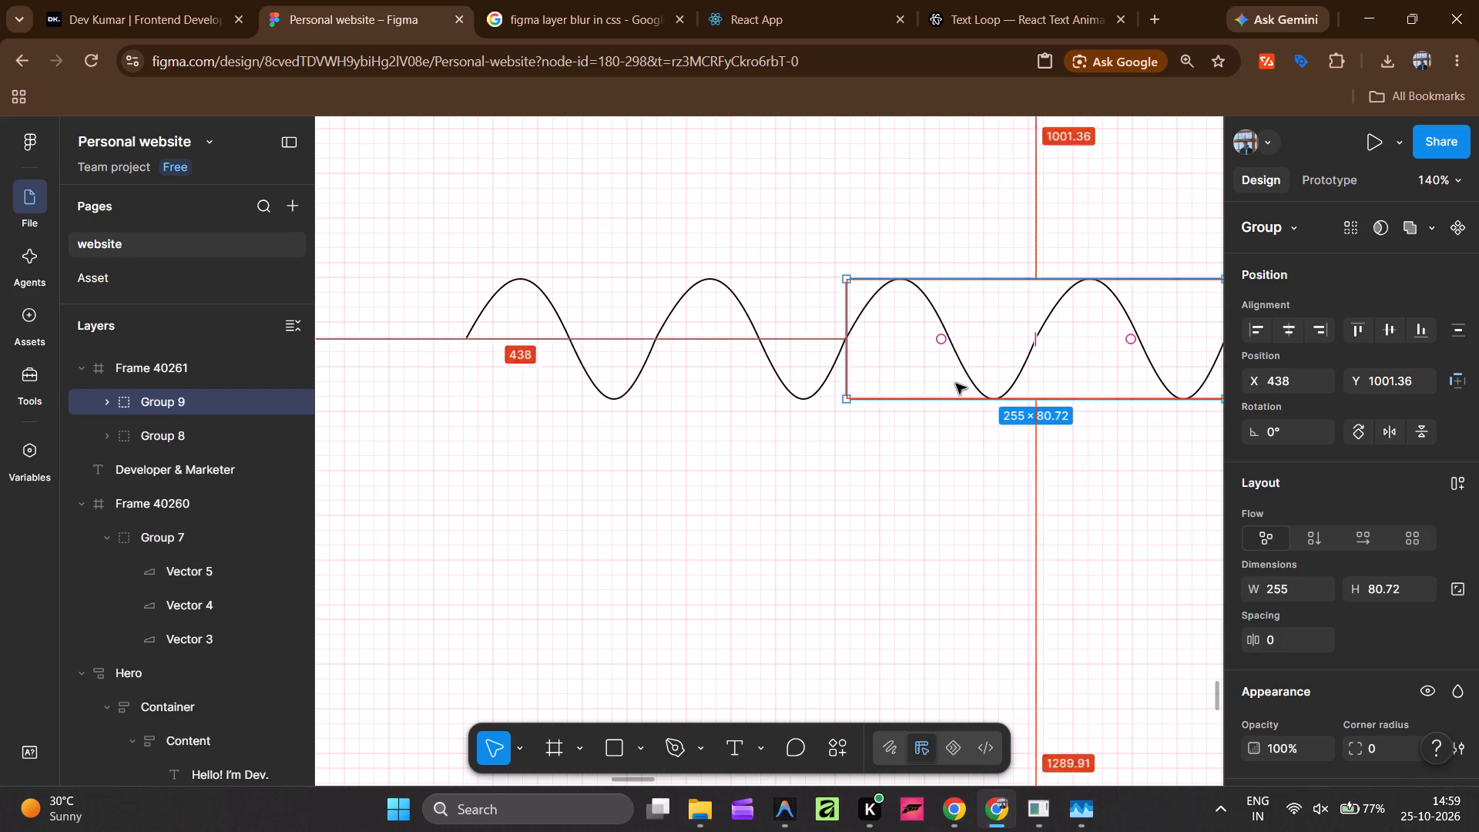
left_click(883, 470)
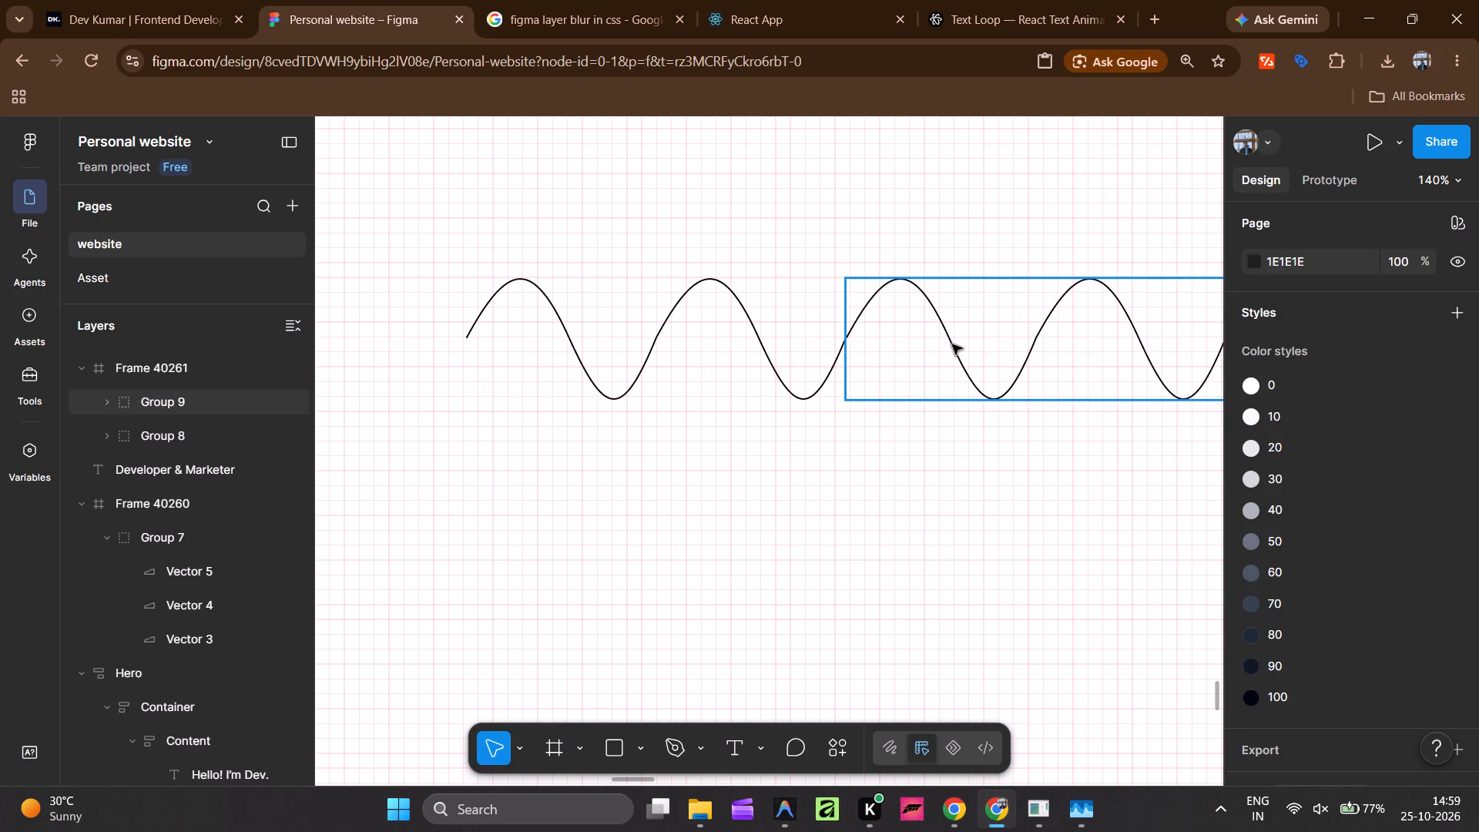
left_click(952, 344)
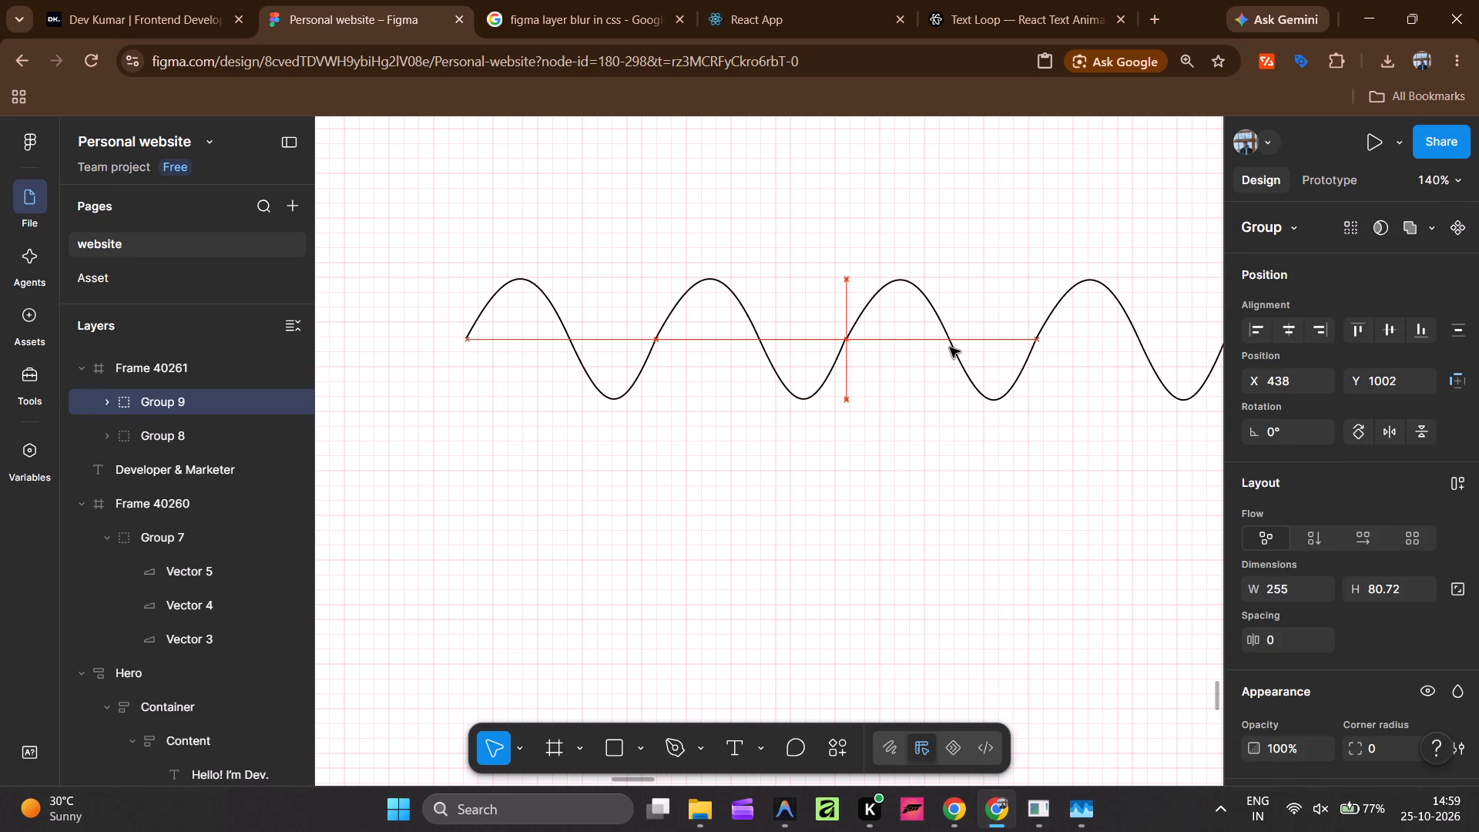
left_click(897, 442)
Move both wave groups out of Frame 40261 onto the empty canvas to its left.
scroll(826, 434, "down", 5, "ctrl")
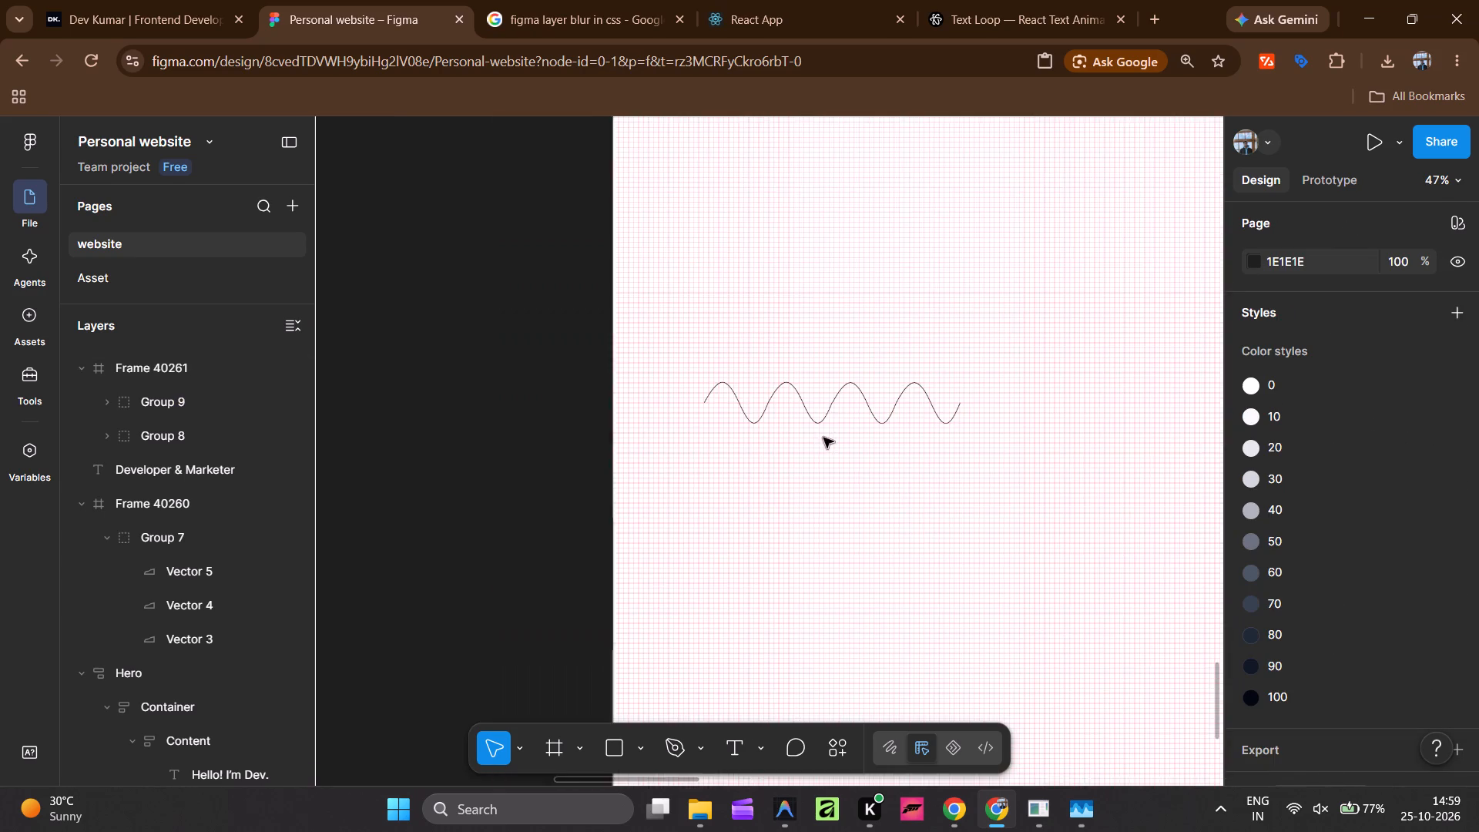
scroll(823, 438, "down", 4, "ctrl")
left_click_drag(929, 445, 744, 387)
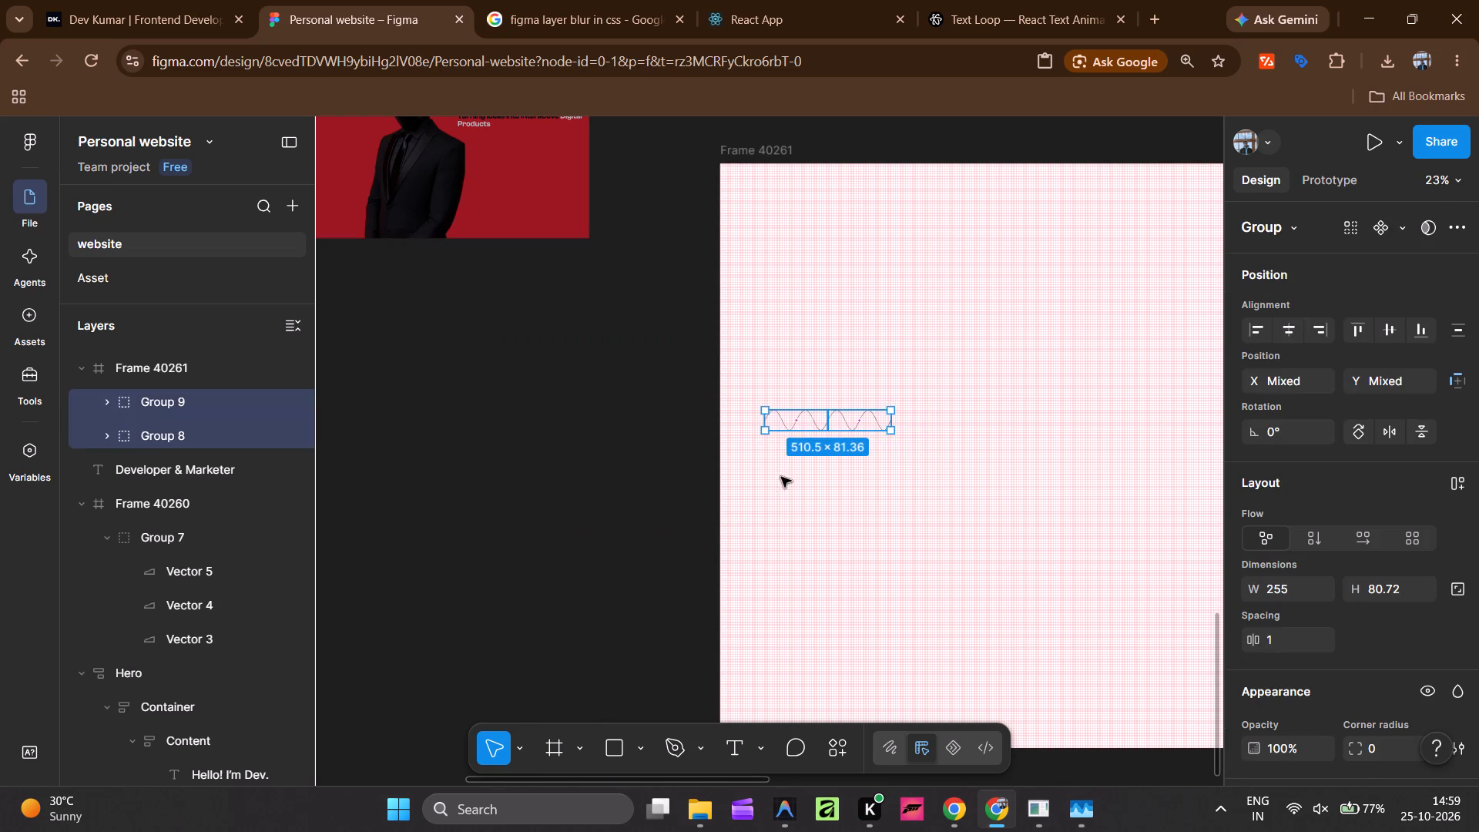
left_click_drag(842, 424, 562, 474)
Thicken the stroke of both wave groups to a weight of 35.
scroll(561, 524, "up", 7, "ctrl")
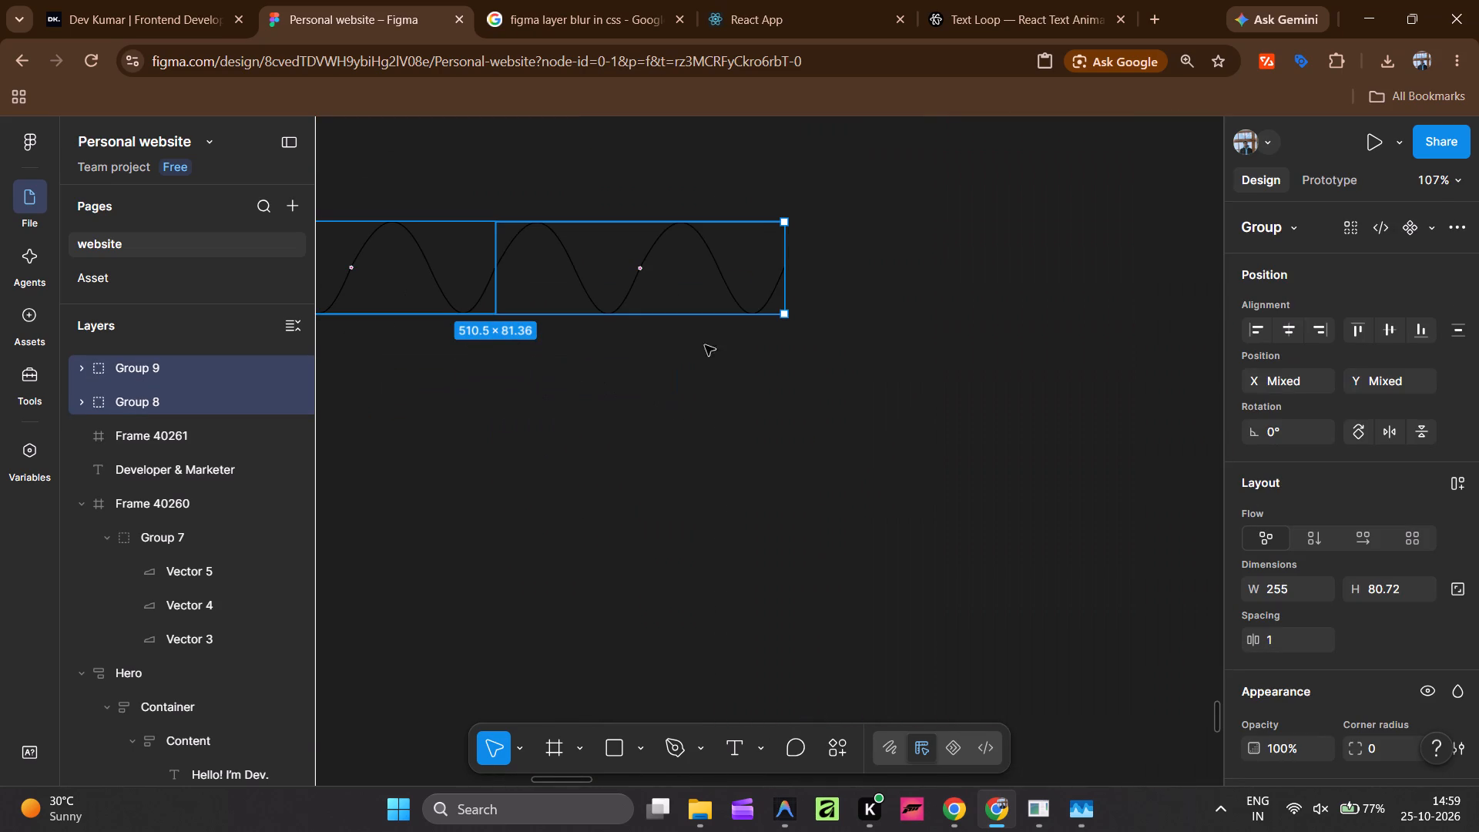
scroll(1299, 488, "down", 4)
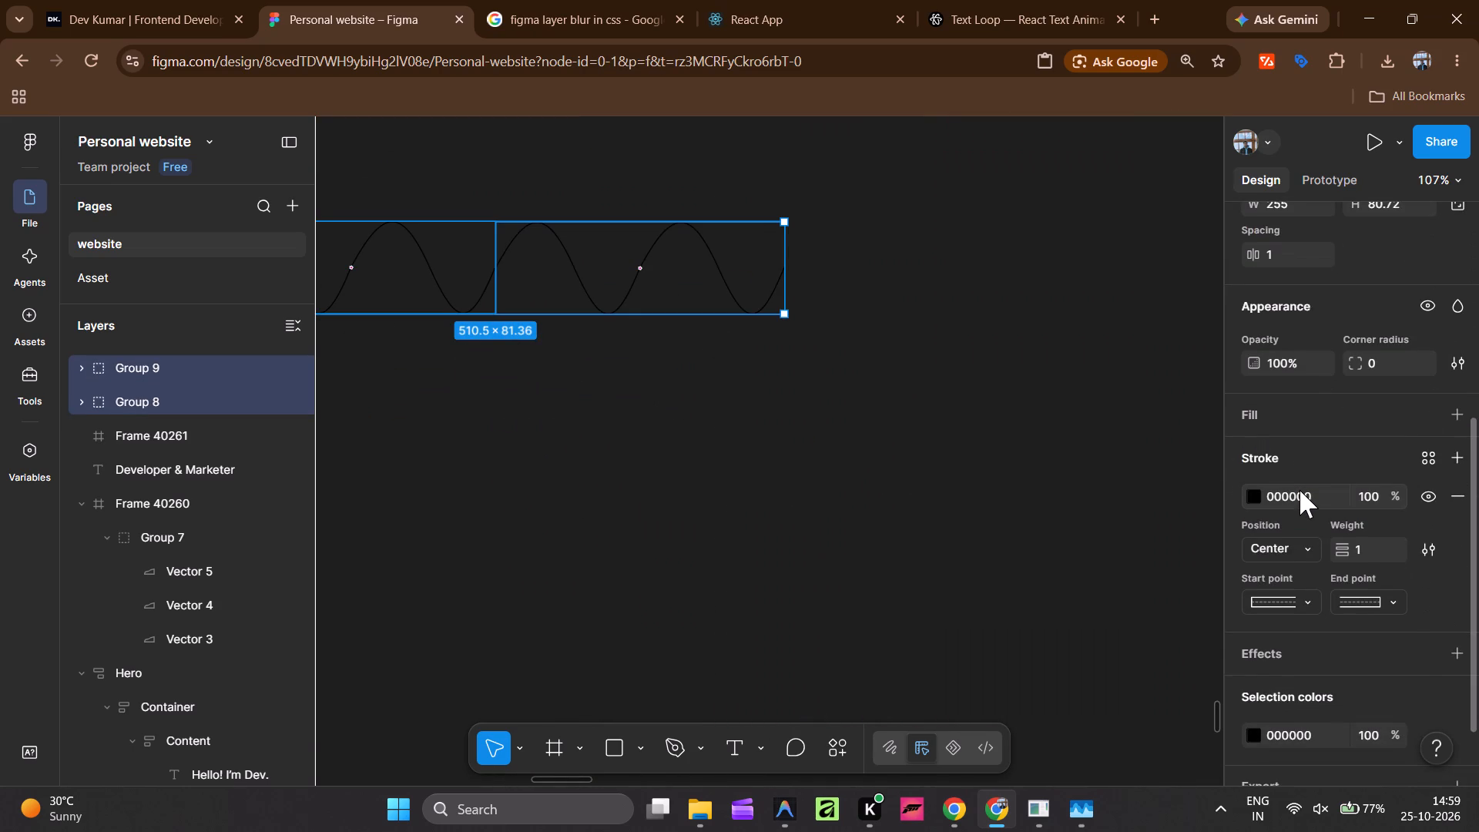
left_click_drag(1343, 550, 788, 463)
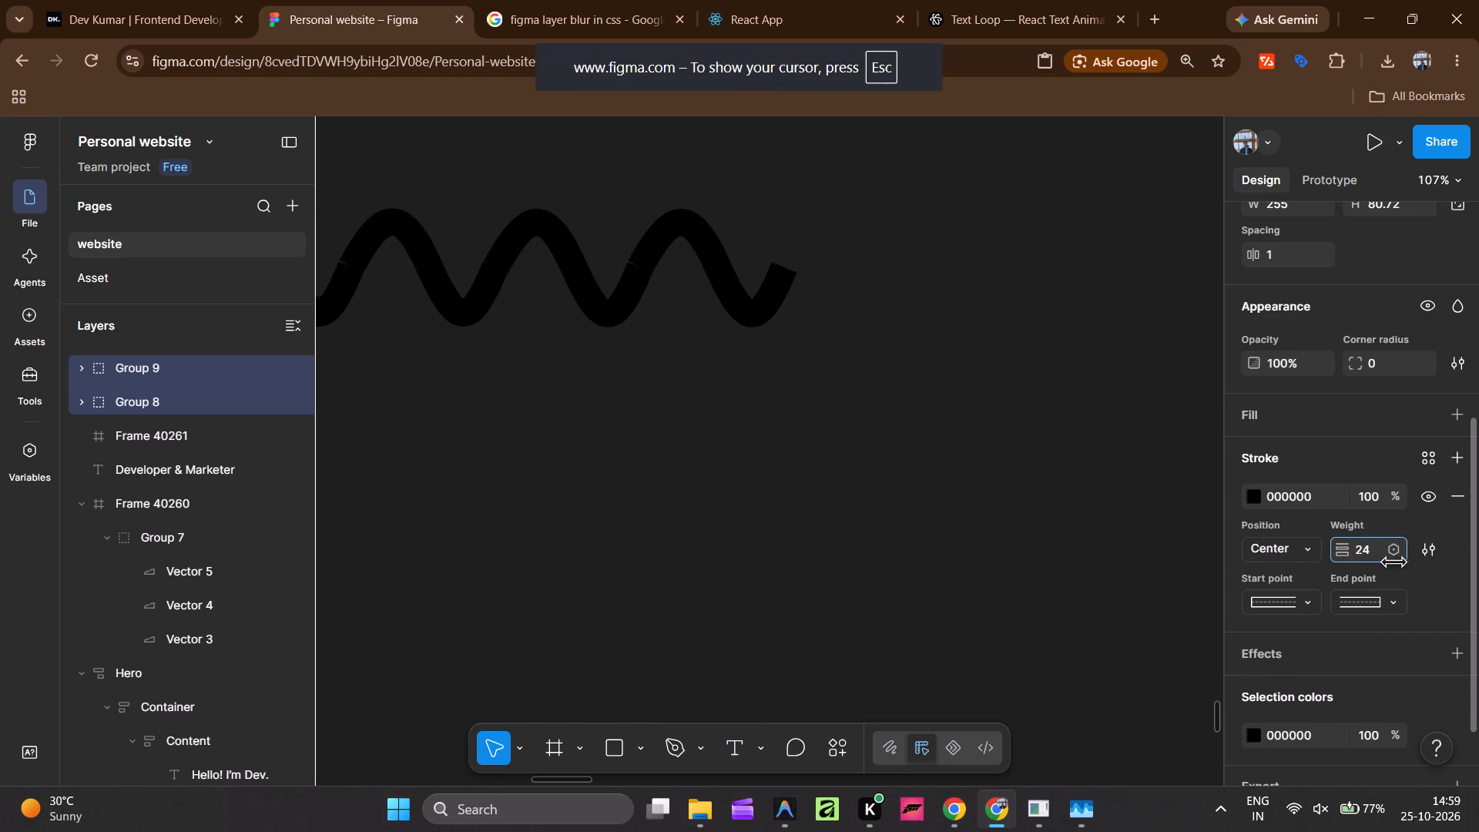
left_click_drag(788, 463, 806, 466)
left_click(827, 481)
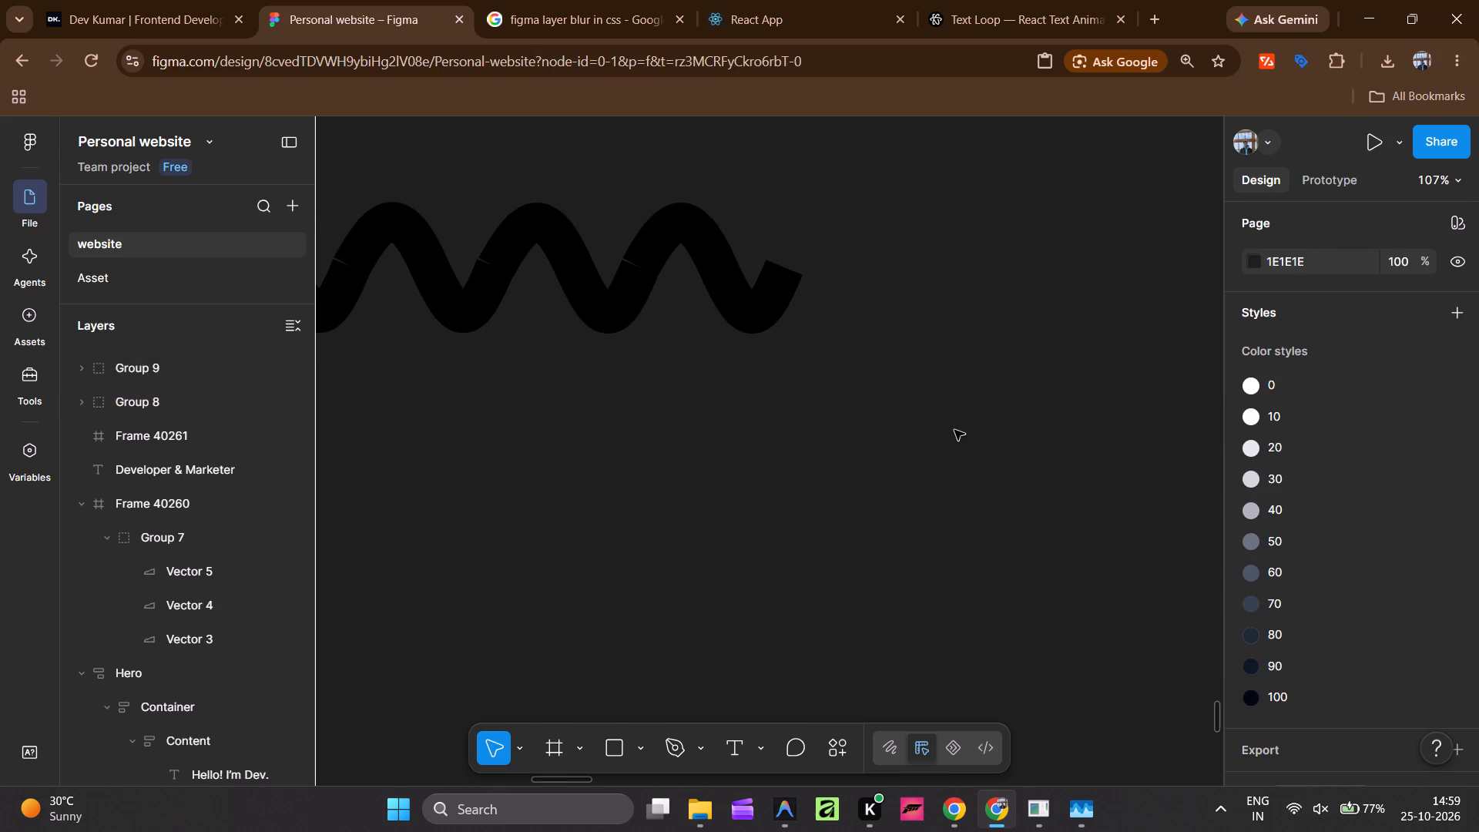
Combine the two thick wave groups into a single group.
scroll(954, 430, "up", 3, "ctrl")
scroll(955, 429, "down", 3, "ctrl")
scroll(955, 429, "up", 1, "ctrl")
scroll(955, 429, "down", 7, "ctrl")
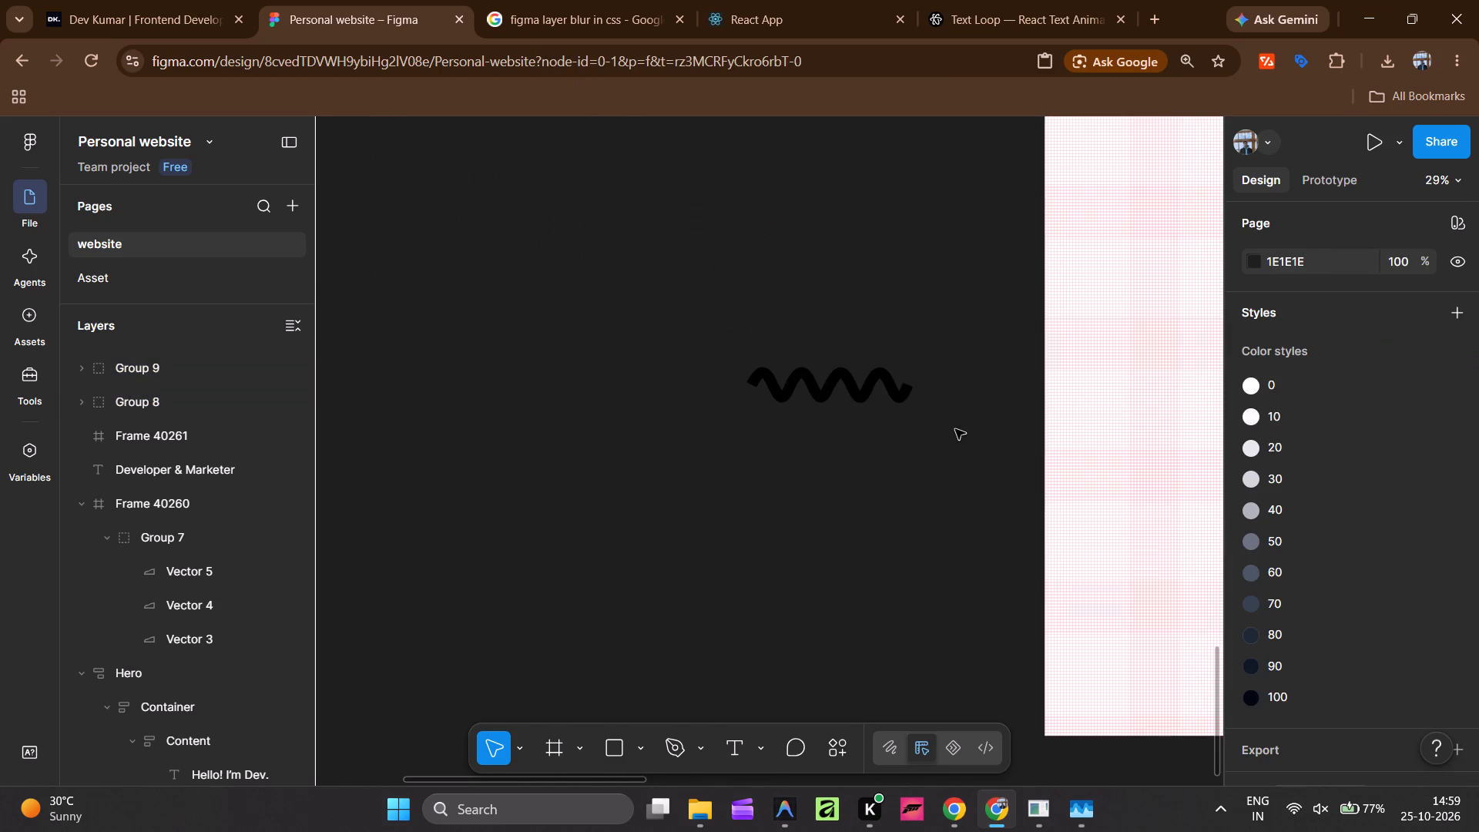
left_click_drag(938, 458, 770, 333)
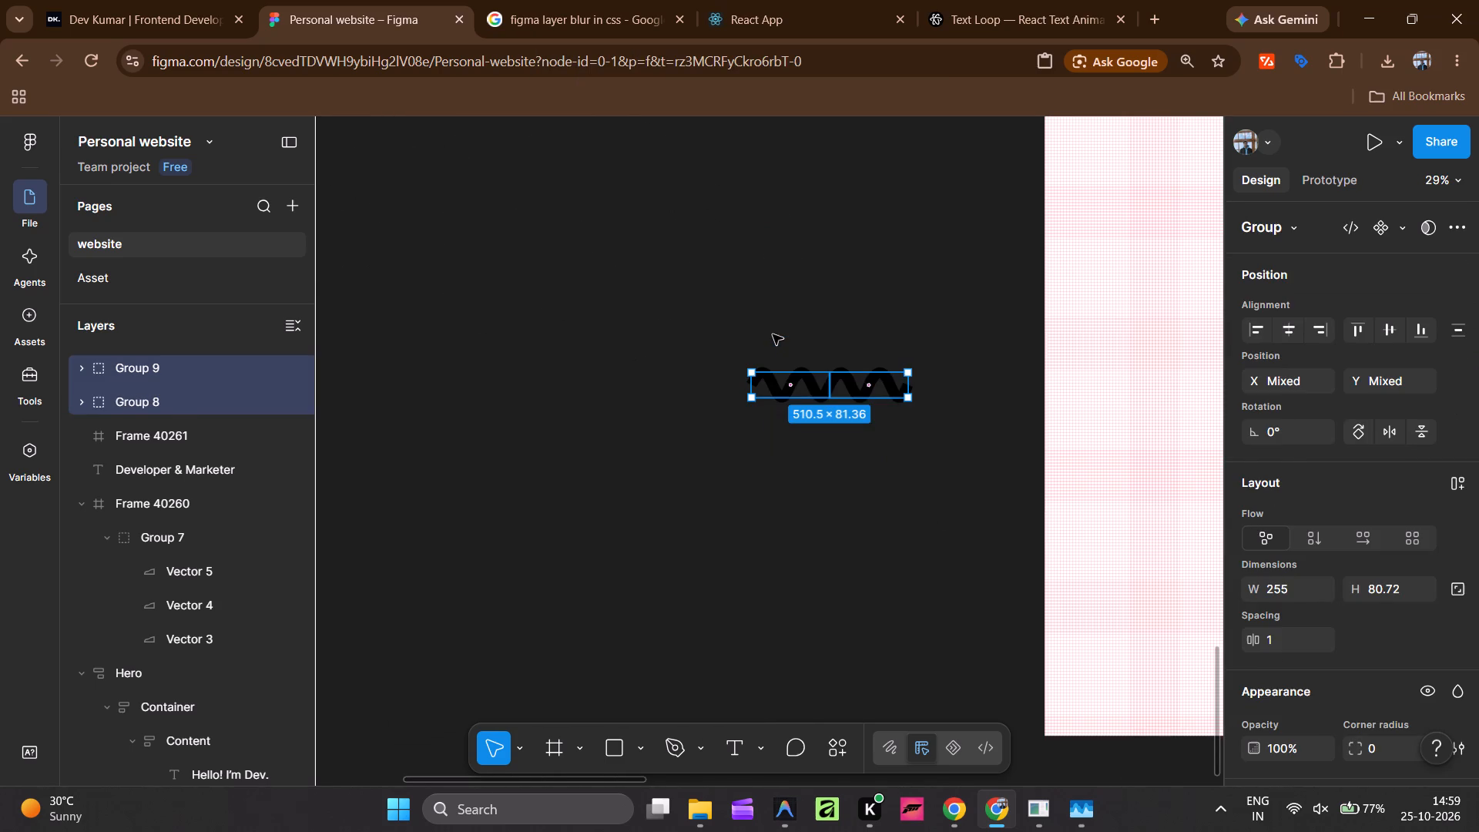
key("Delete")
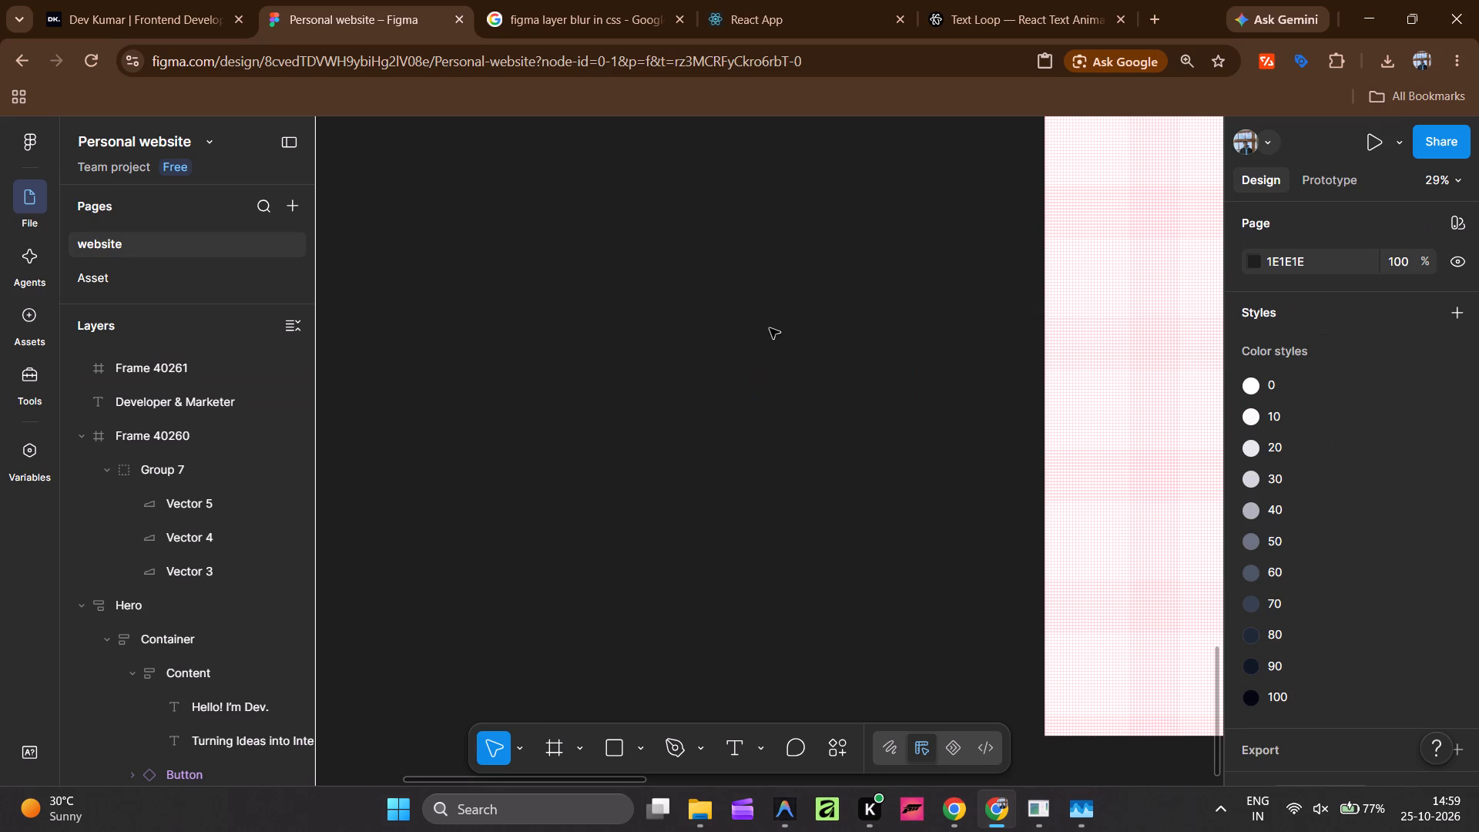
key("ctrl+z")
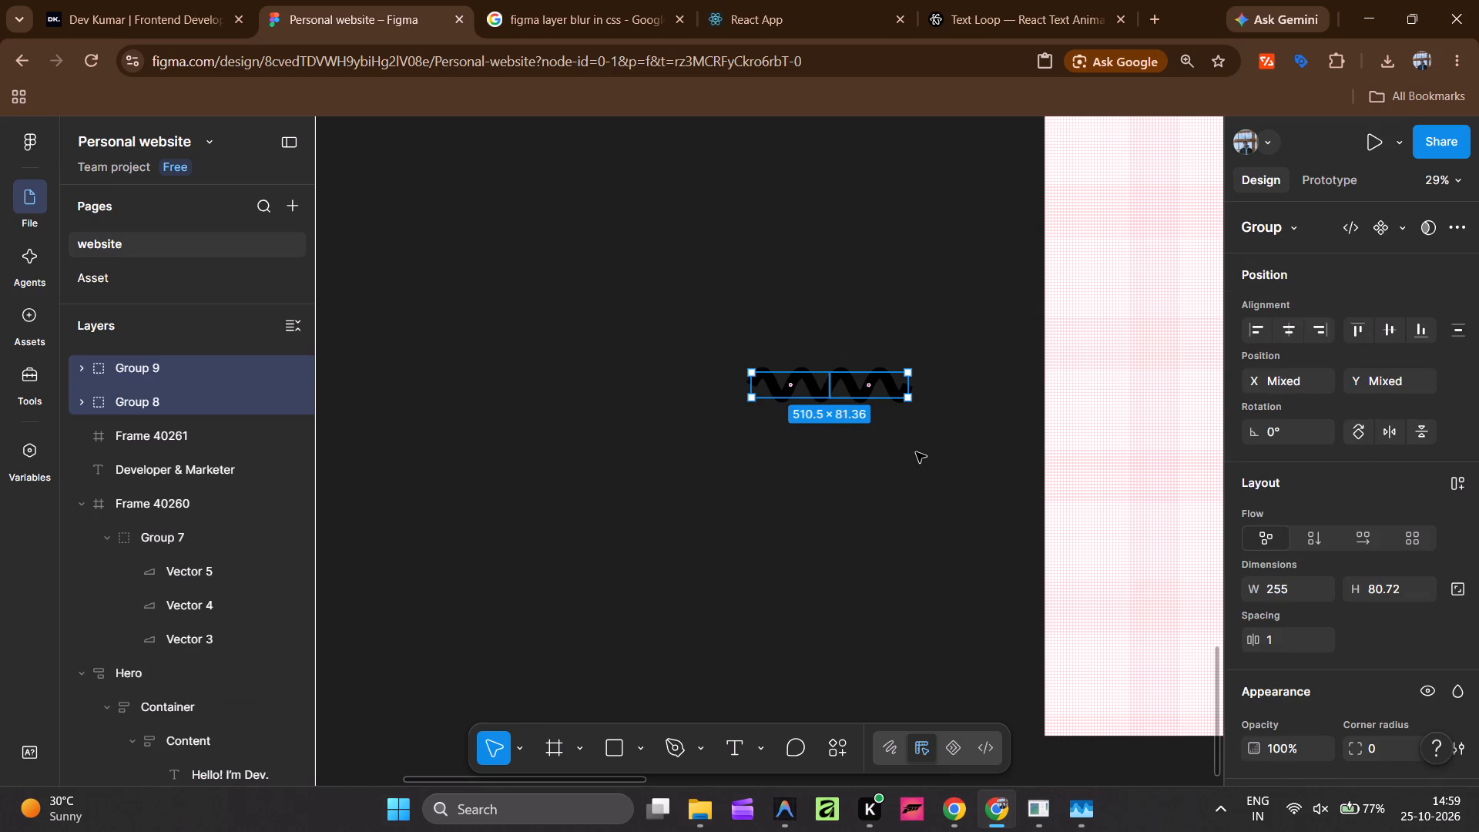
key("ctrl+g")
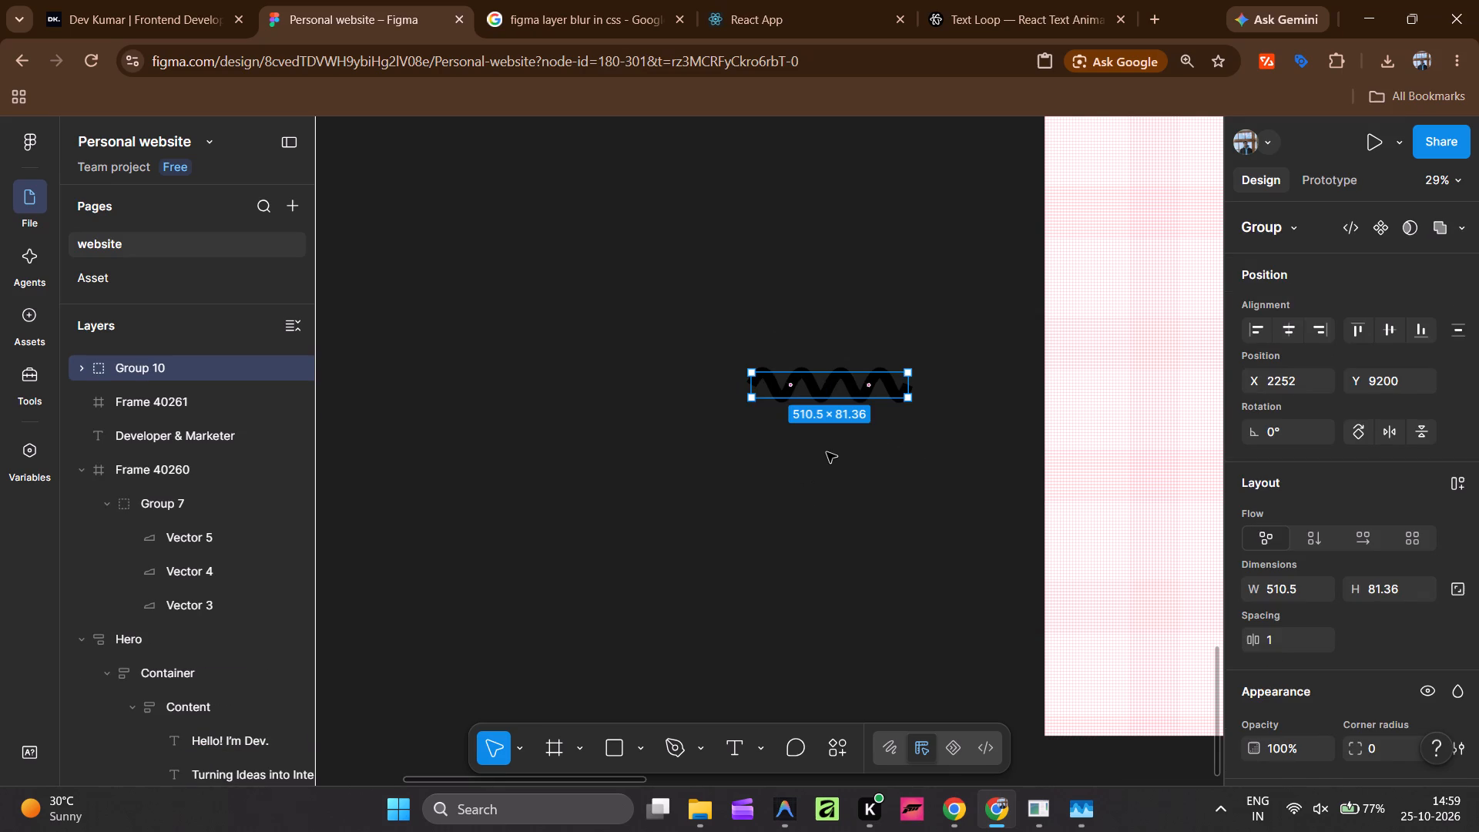
Move the combined wave group into Wireframe - 1, beside the helmeted figure at about X 89, Y 402.
scroll(826, 453, "down", 5, "ctrl")
left_click_drag(823, 428, 713, 271)
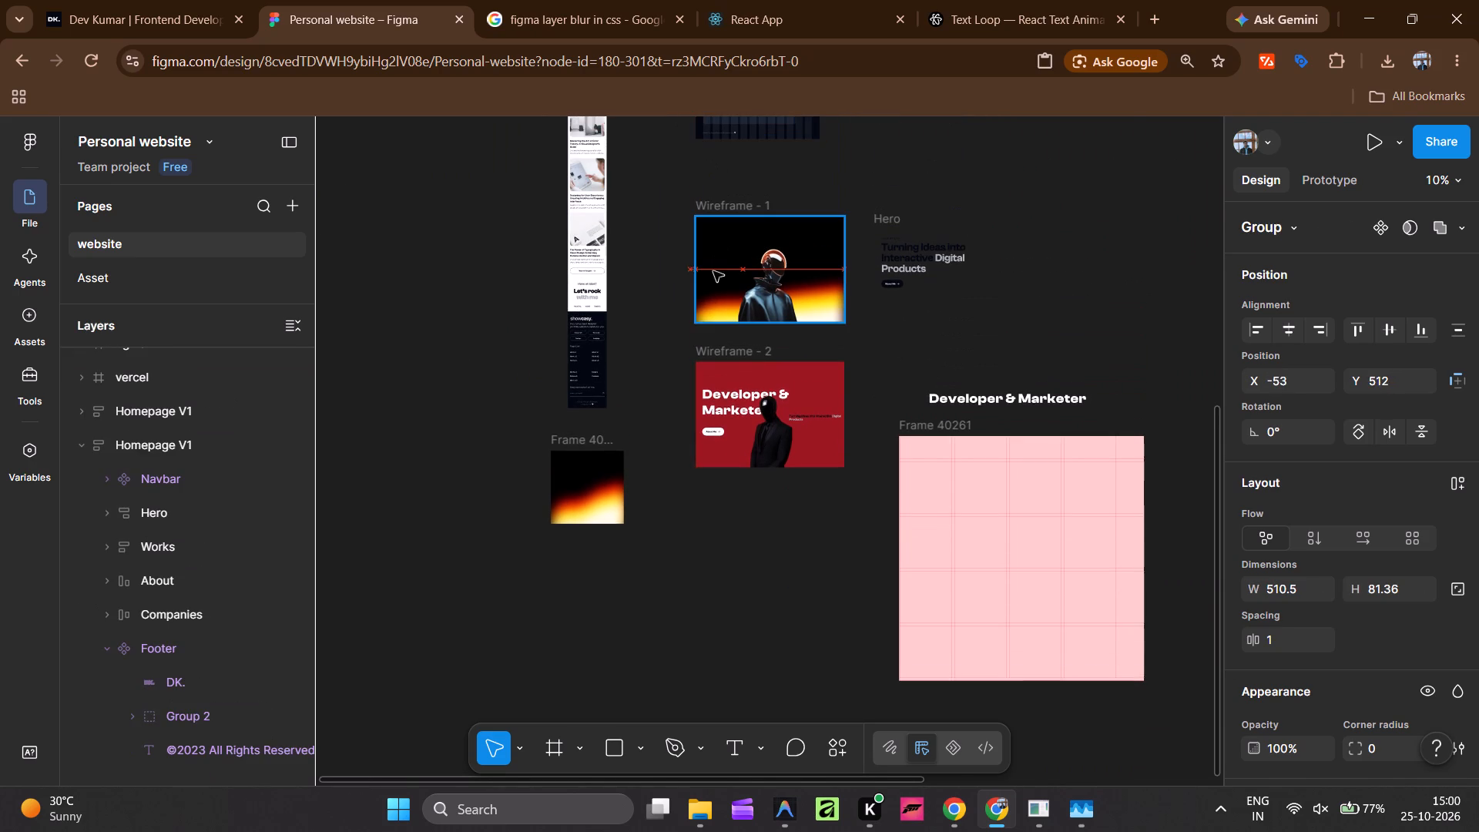
left_click_drag(713, 271, 727, 258)
Change the wave group's black stroke colour to white.
scroll(726, 288, "up", 6, "ctrl")
scroll(1430, 553, "down", 6)
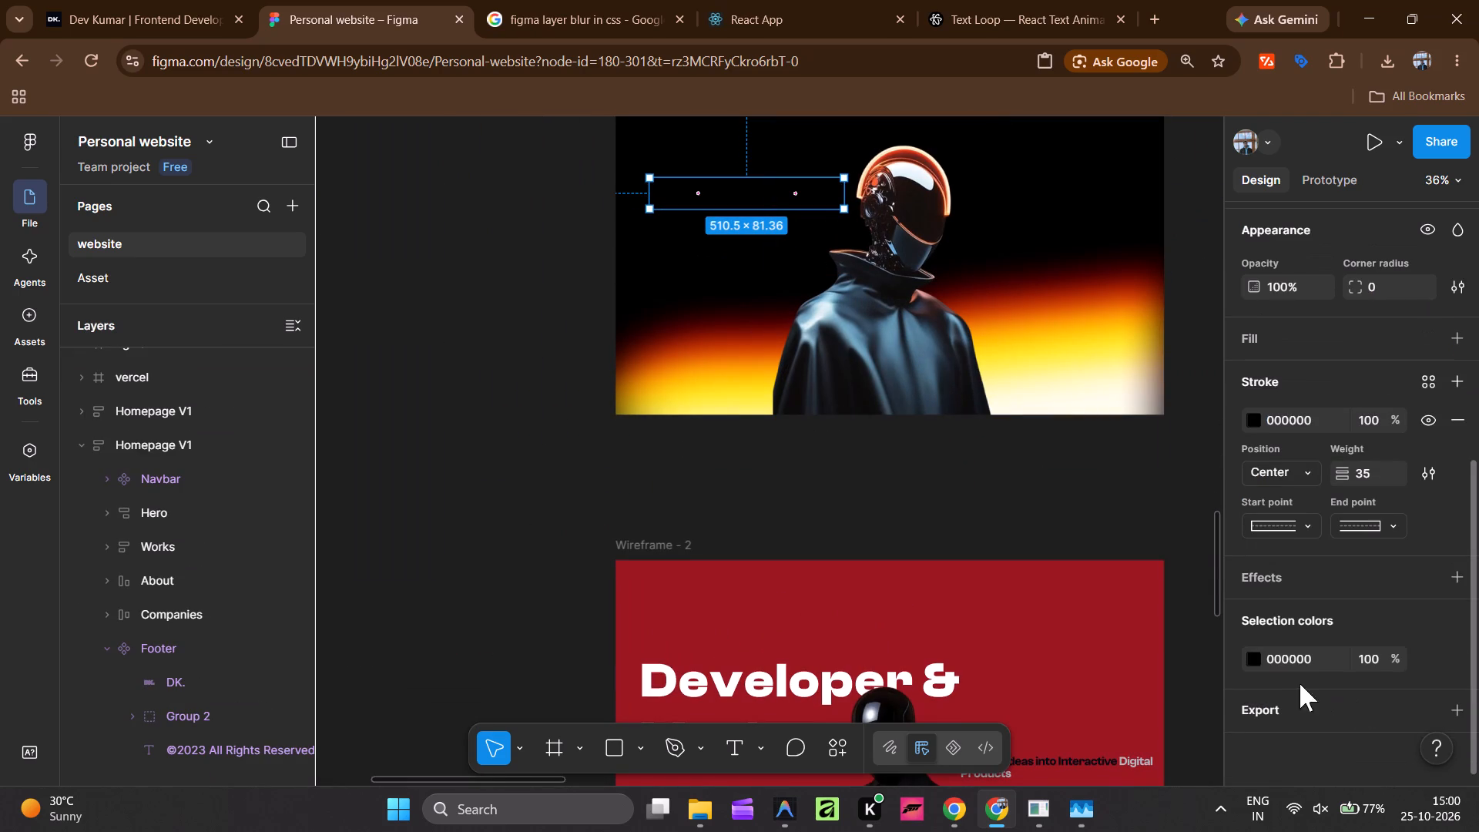
left_click(1265, 663)
left_click(1256, 657)
left_click_drag(1121, 484, 937, 270)
left_click(372, 339)
Stretch the white wave group horizontally to a width of about 1031, keeping its height.
scroll(394, 340, "down", 4, "ctrl")
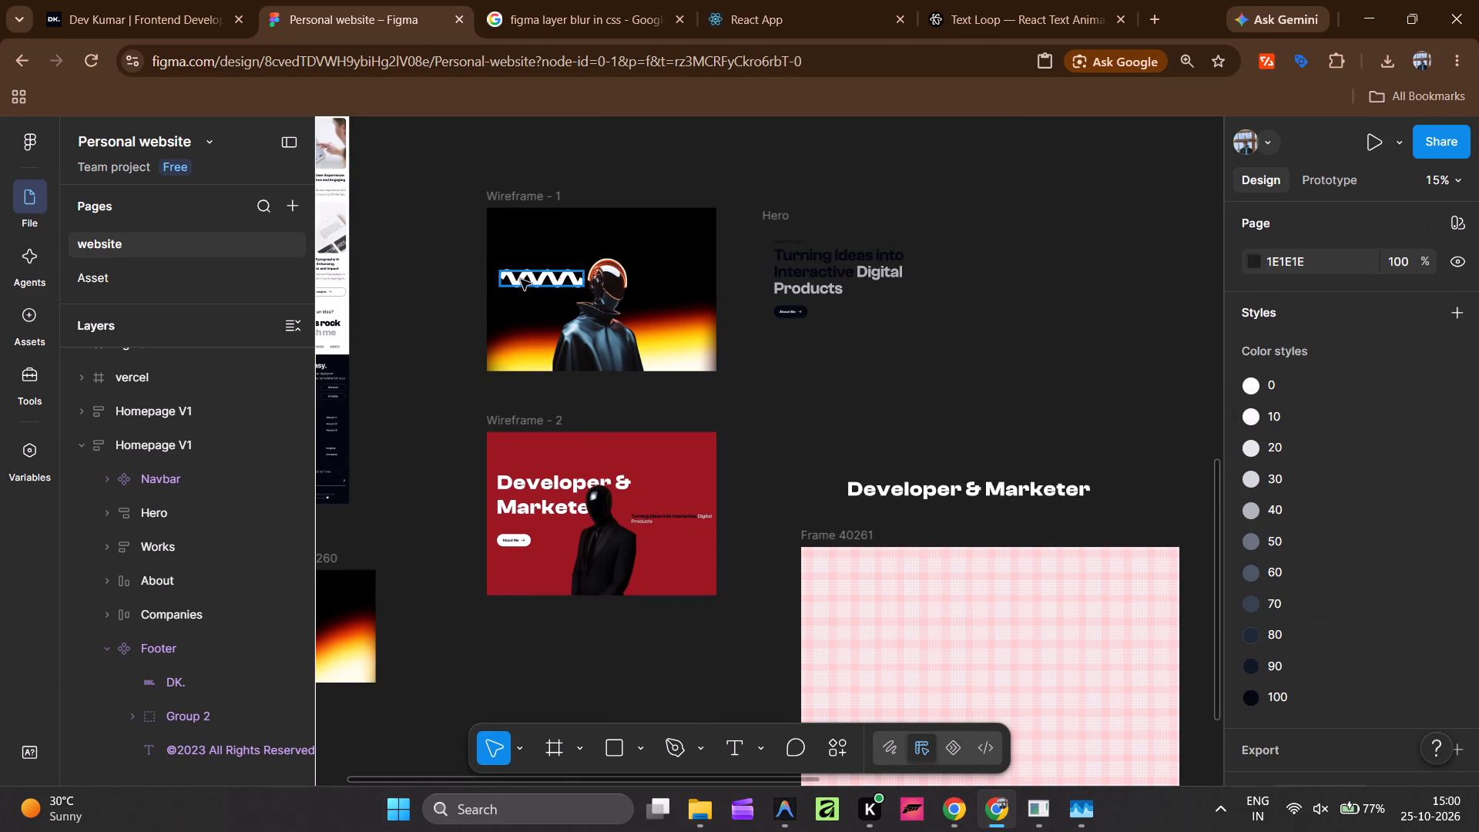
left_click(527, 280)
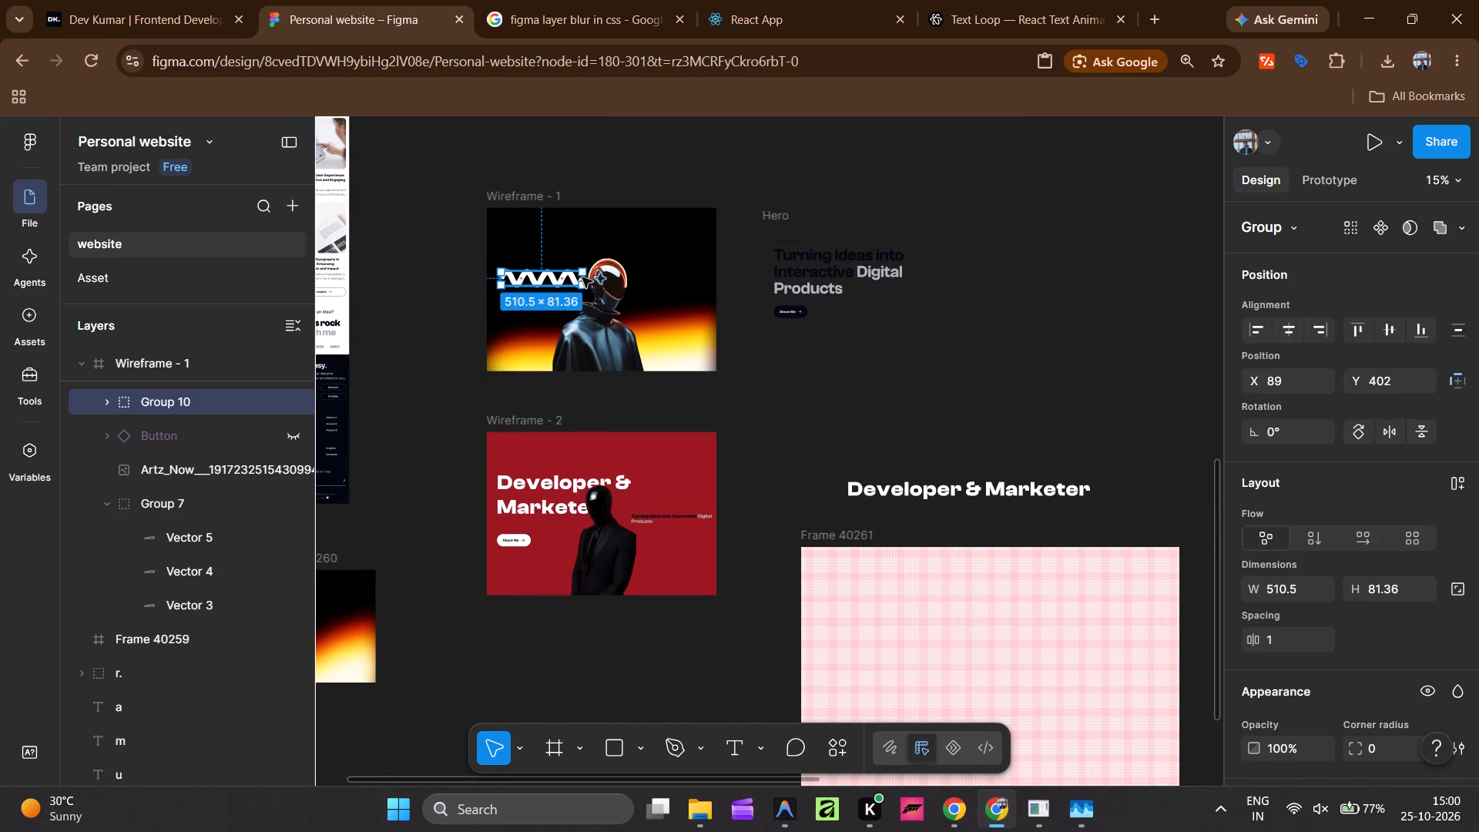
scroll(582, 277, "up", 5, "ctrl")
left_click_drag(582, 277, 813, 317)
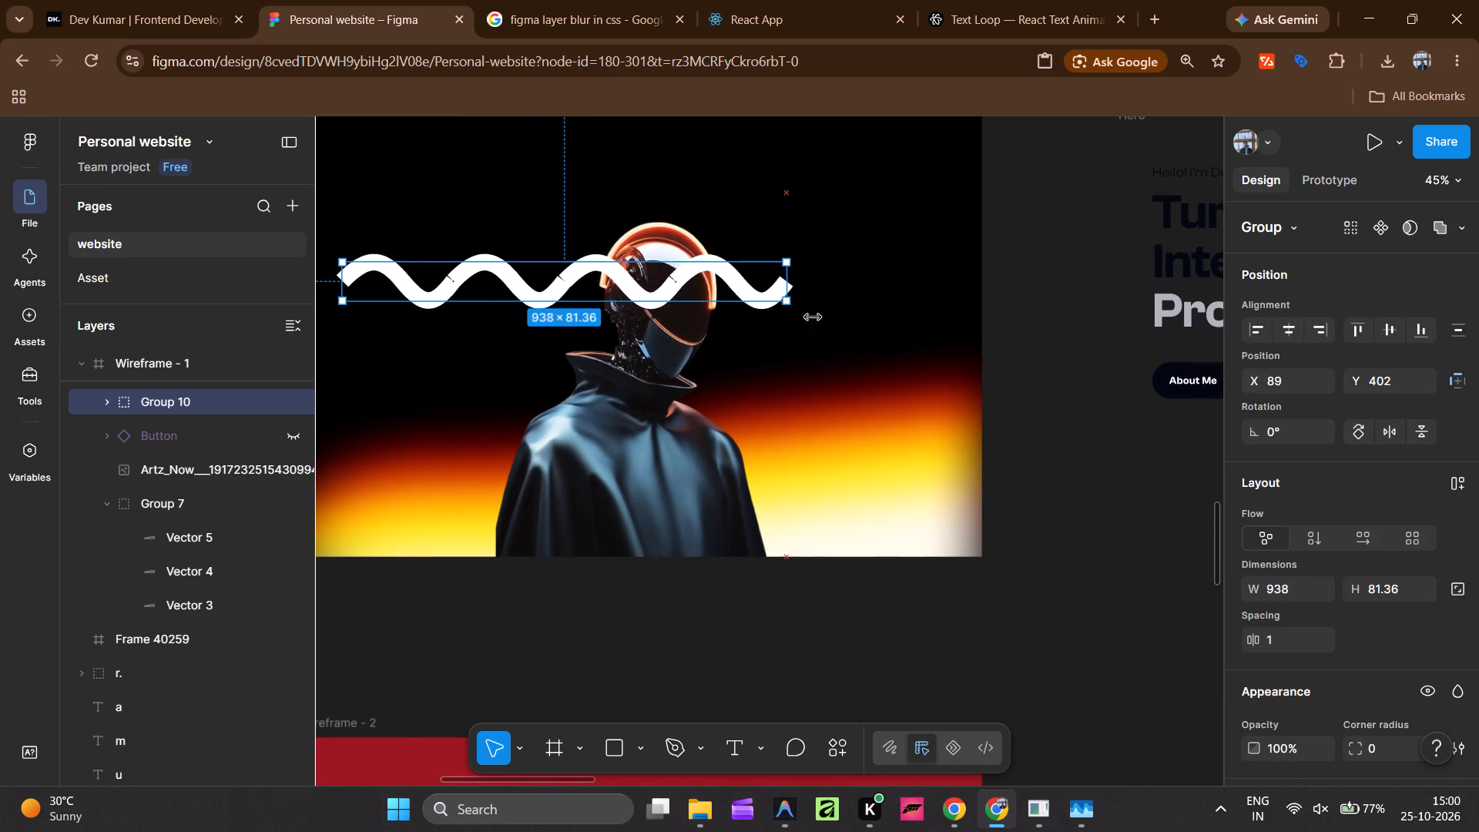
left_click_drag(813, 317, 830, 318)
Position the wave at helmet level at about X 116, Y 321 and send it to the back, behind the figure.
left_click_drag(703, 287, 733, 232)
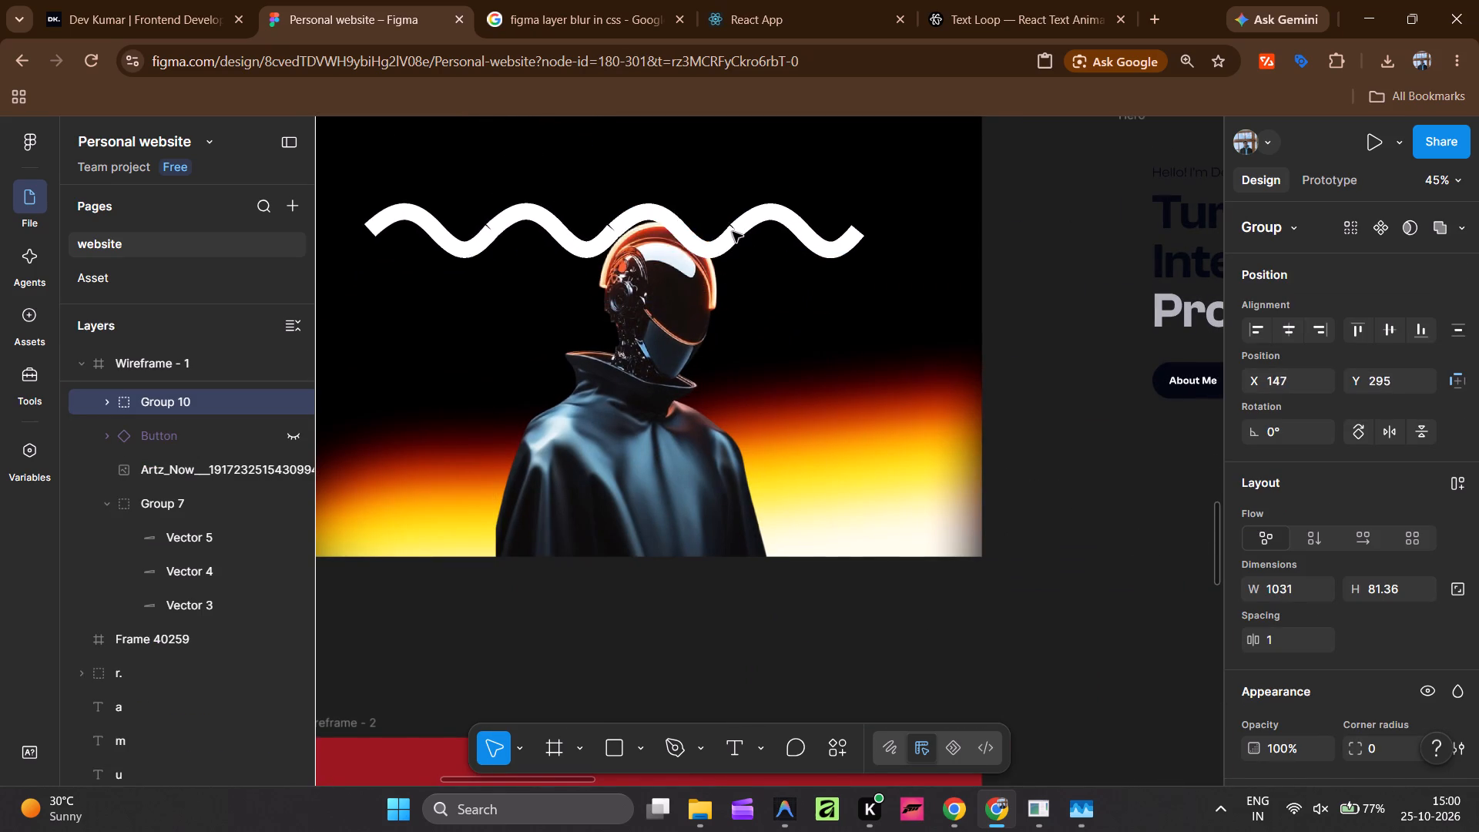
left_click_drag(733, 232, 716, 249)
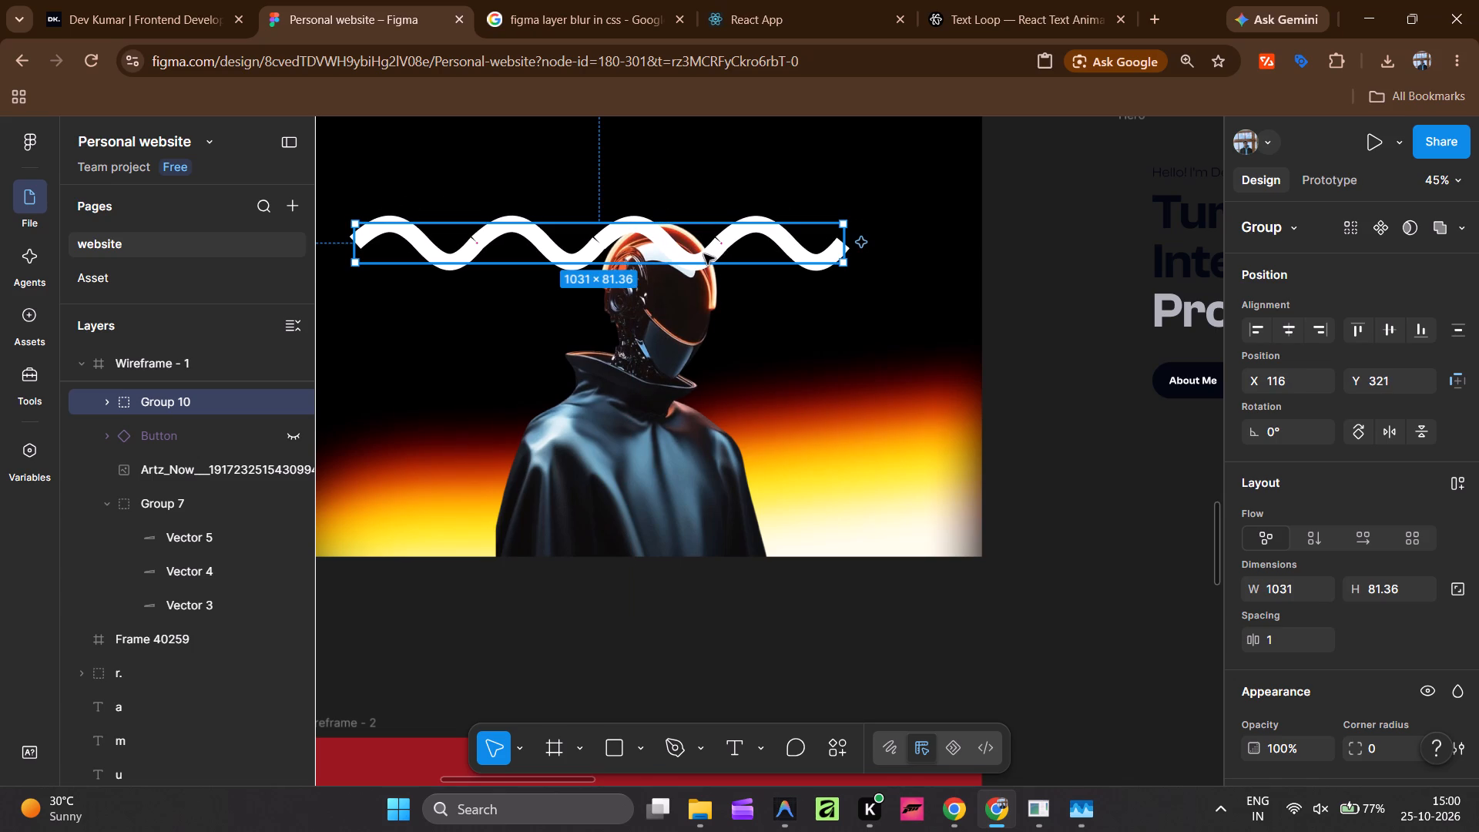
key("bracketleft")
left_click(1035, 282)
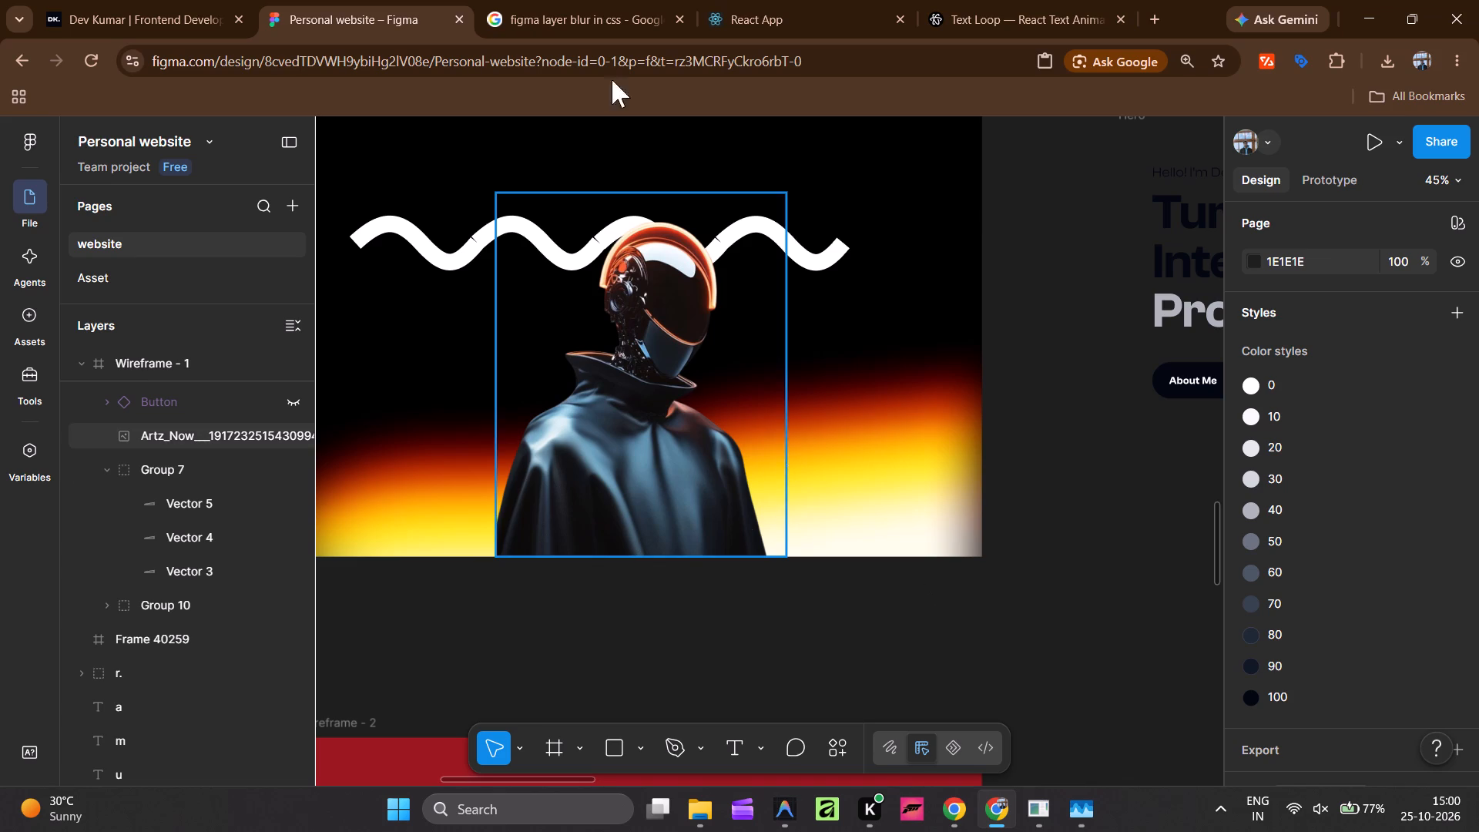
Switch to the React Bits Text Loop page and examine the reference ribbon preview.
left_click(998, 0)
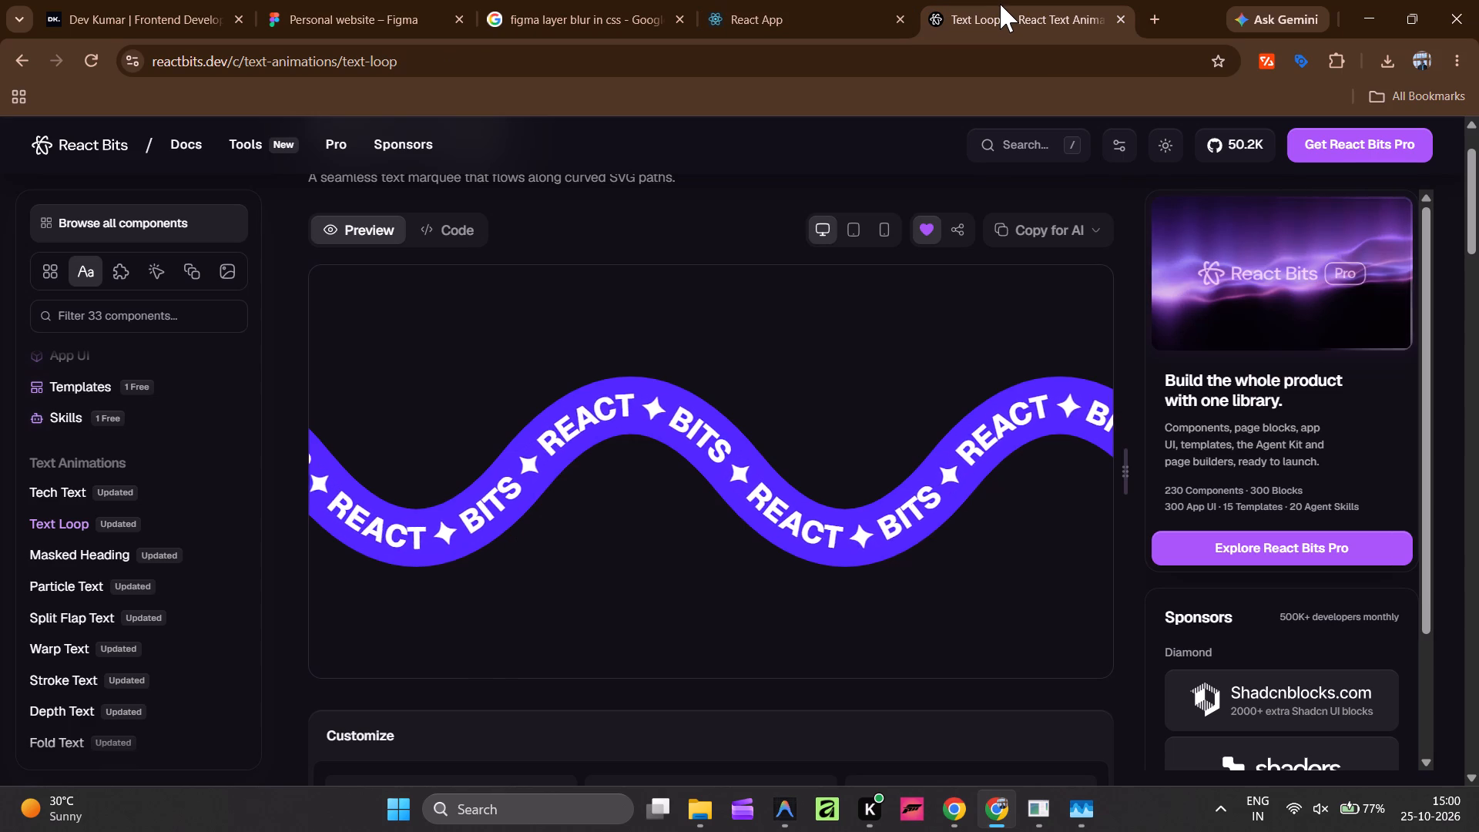